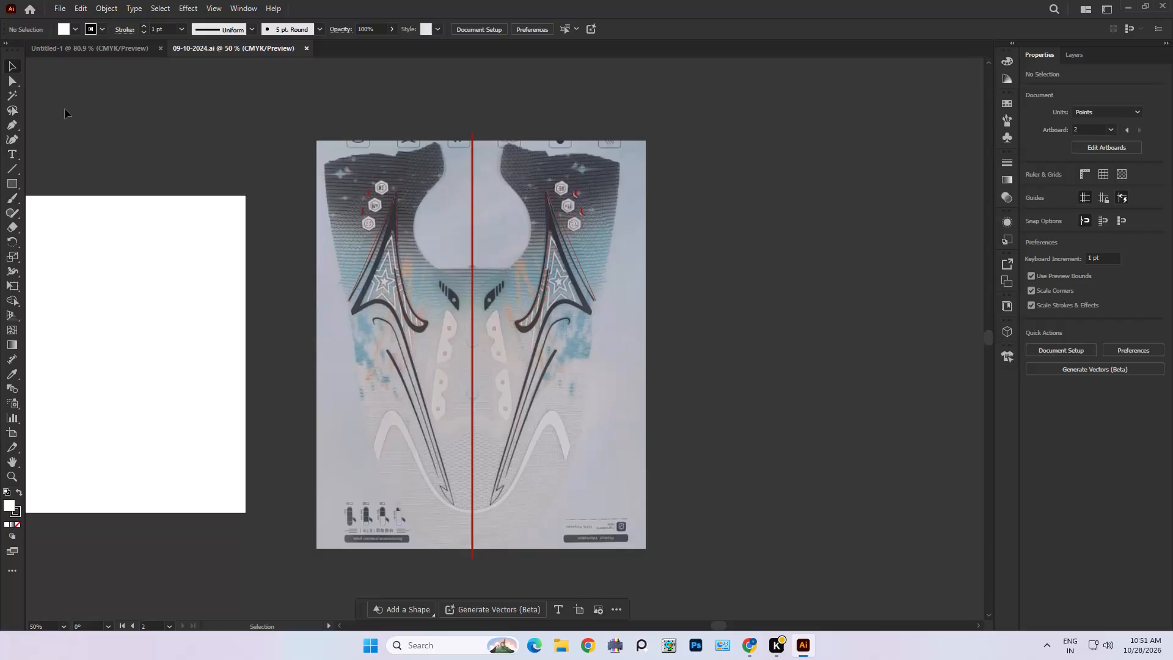
Trace the top edge of the shoe upper's left flap with the Pen tool, curving from the notch to the flap's tip.
{"action": "key", "text": "p"}
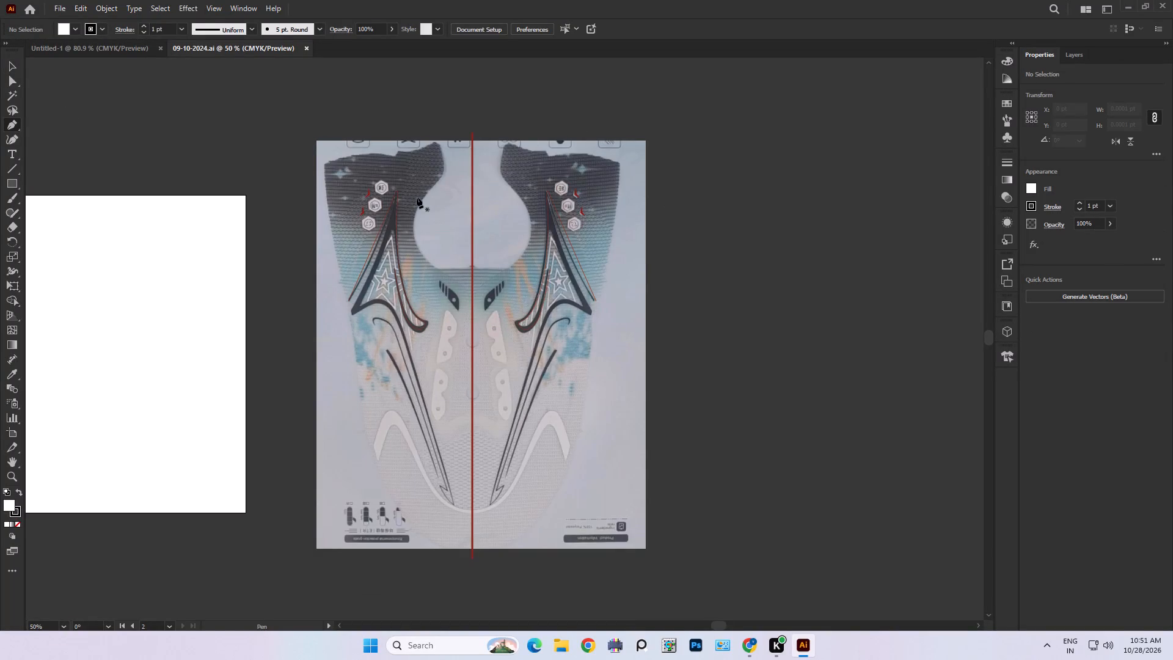
{"action": "scroll", "coordinate": [430, 170], "scroll_direction": "up", "scroll_amount": 3, "text": "alt"}
{"action": "scroll", "coordinate": [448, 130], "scroll_direction": "down", "scroll_amount": 2, "text": "alt"}
{"action": "scroll", "coordinate": [440, 131], "scroll_direction": "up", "scroll_amount": 1, "text": "alt"}
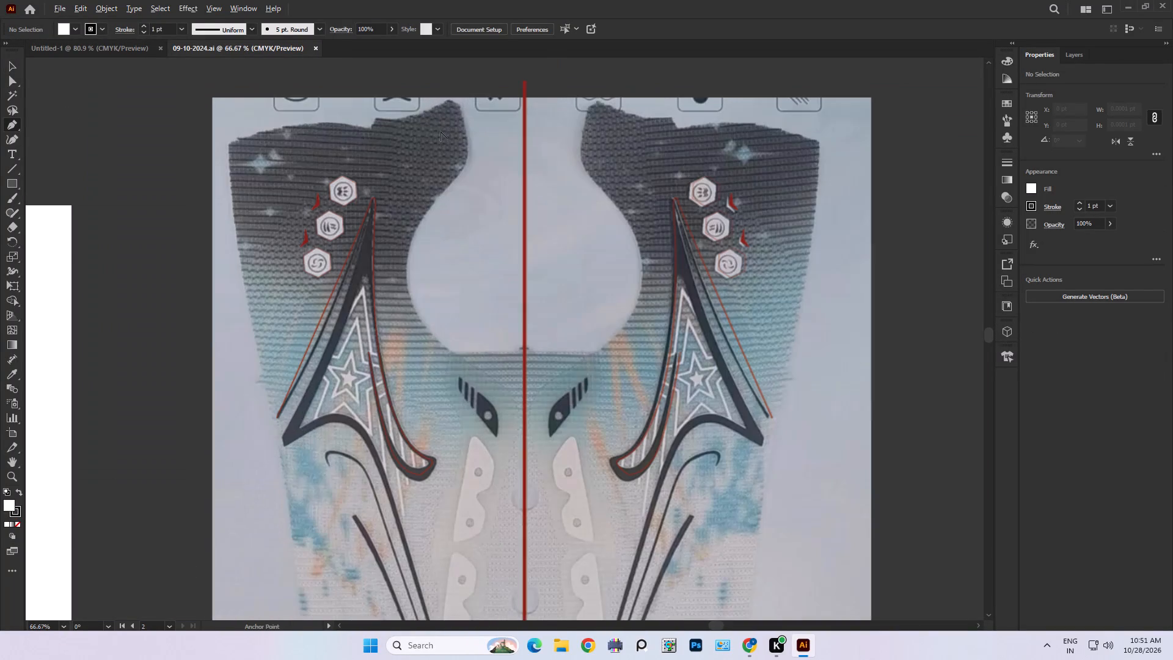
{"action": "middle_click_drag", "start_coordinate": [414, 130], "coordinate": [449, 182]}
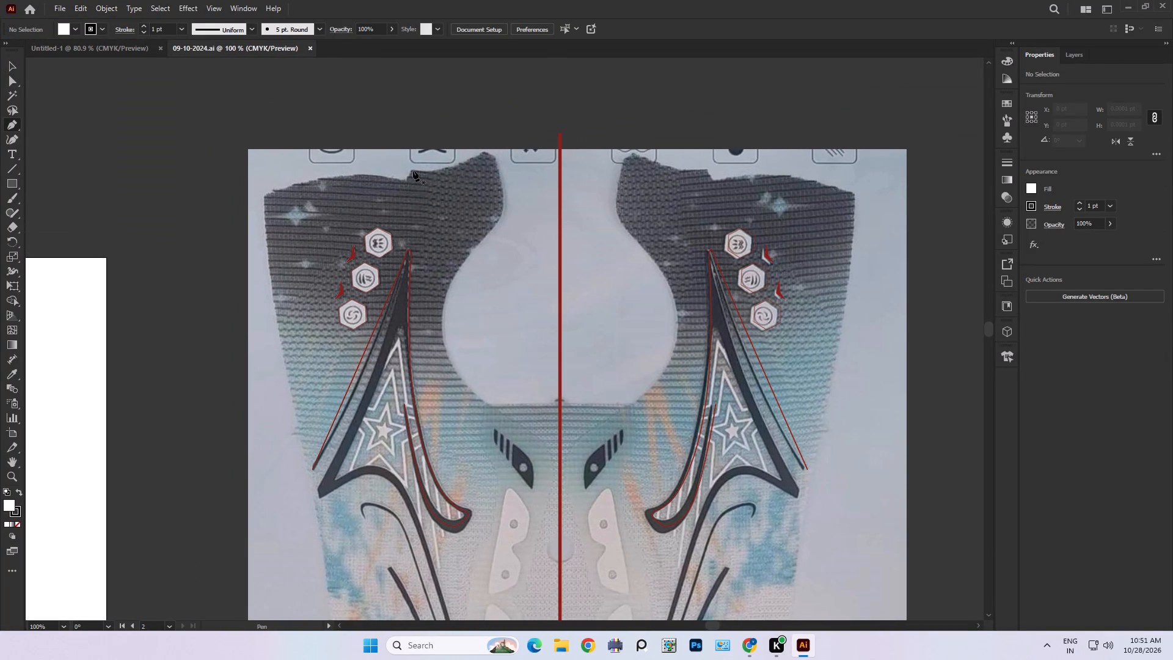
{"action": "left_click", "coordinate": [412, 170]}
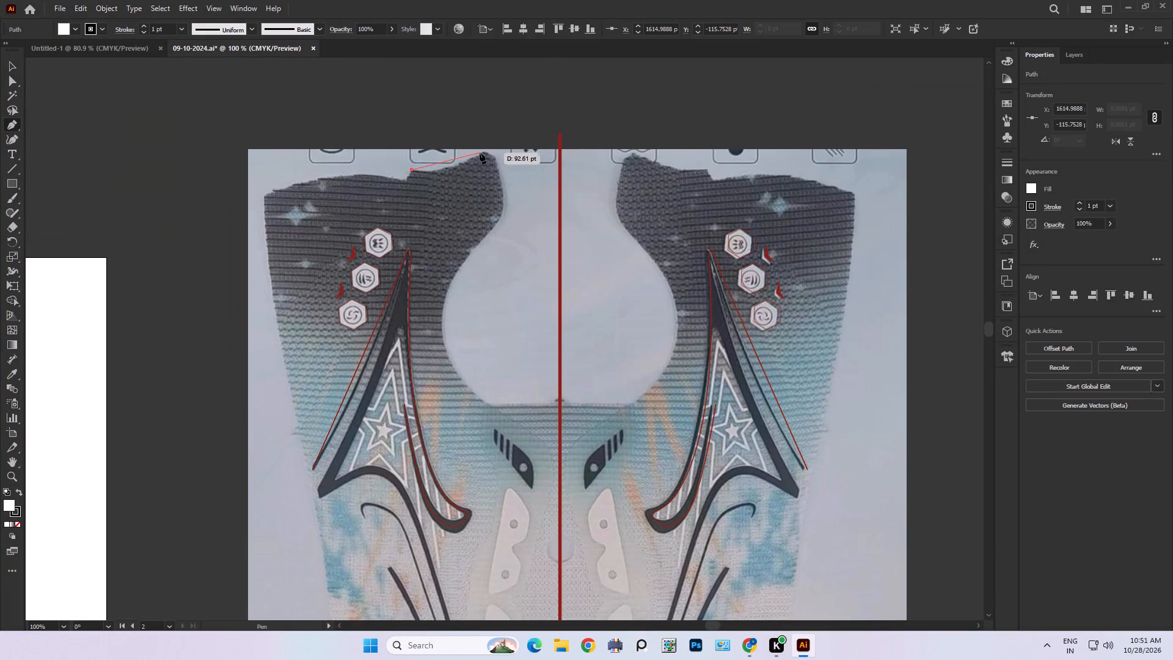
{"action": "left_click_drag", "start_coordinate": [481, 153], "coordinate": [511, 133]}
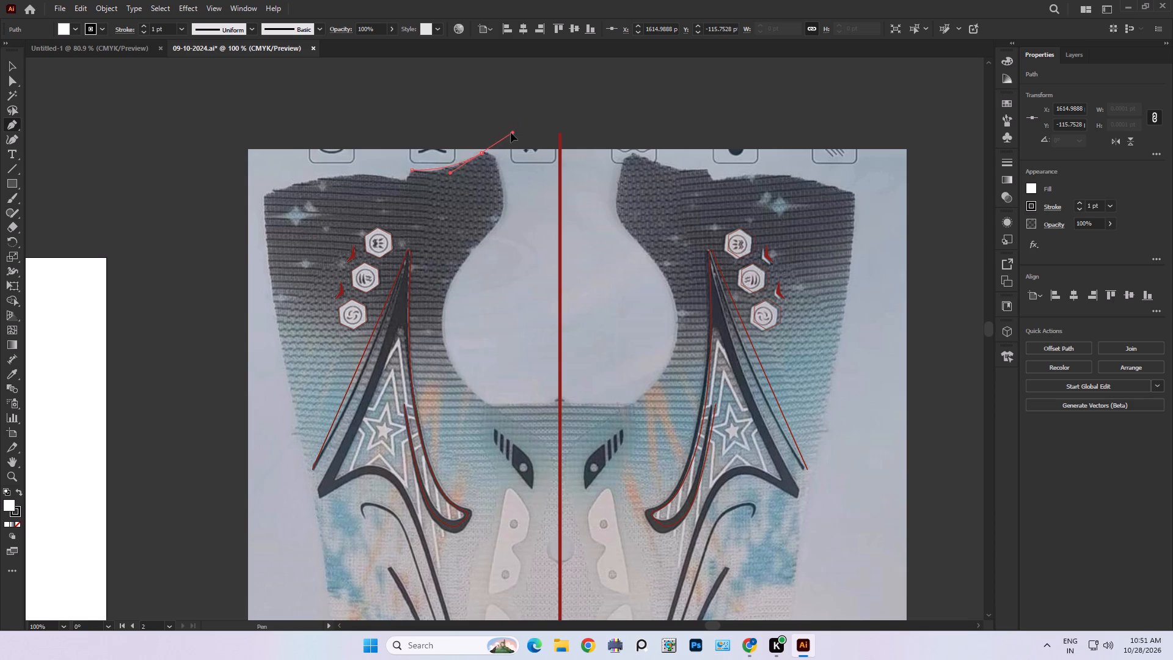
{"action": "left_click_drag", "start_coordinate": [511, 133], "coordinate": [524, 130]}
{"action": "left_click_drag", "start_coordinate": [524, 130], "coordinate": [516, 130]}
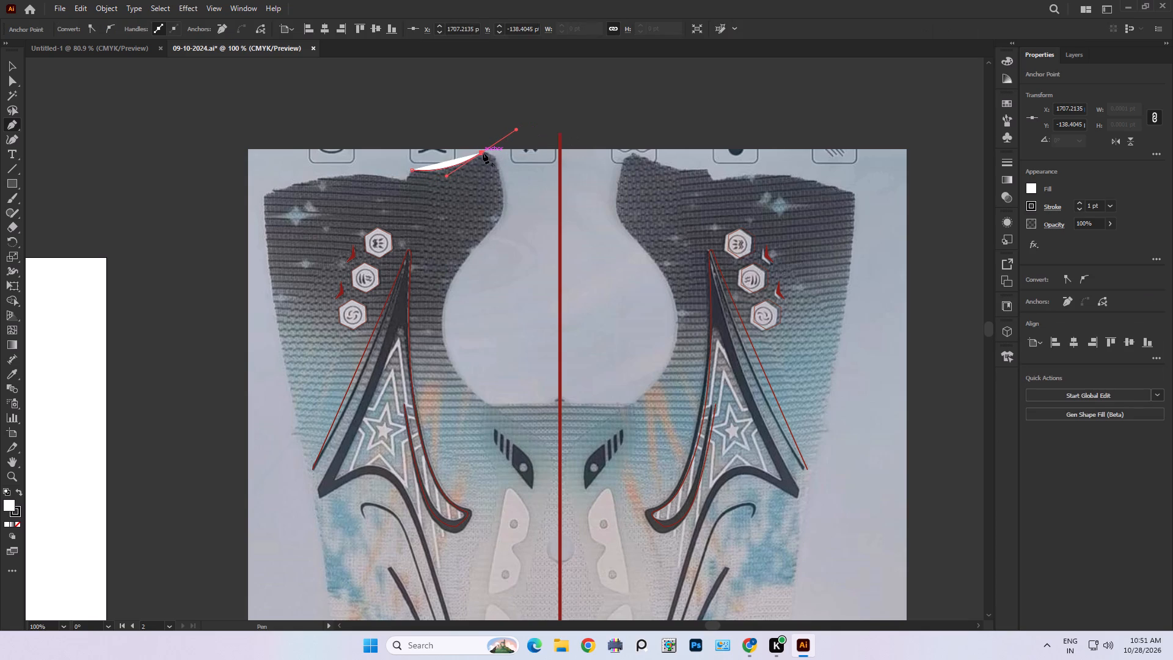
Set the traced path's fill to none.
{"action": "left_click", "coordinate": [10, 504]}
{"action": "left_click", "coordinate": [17, 523]}
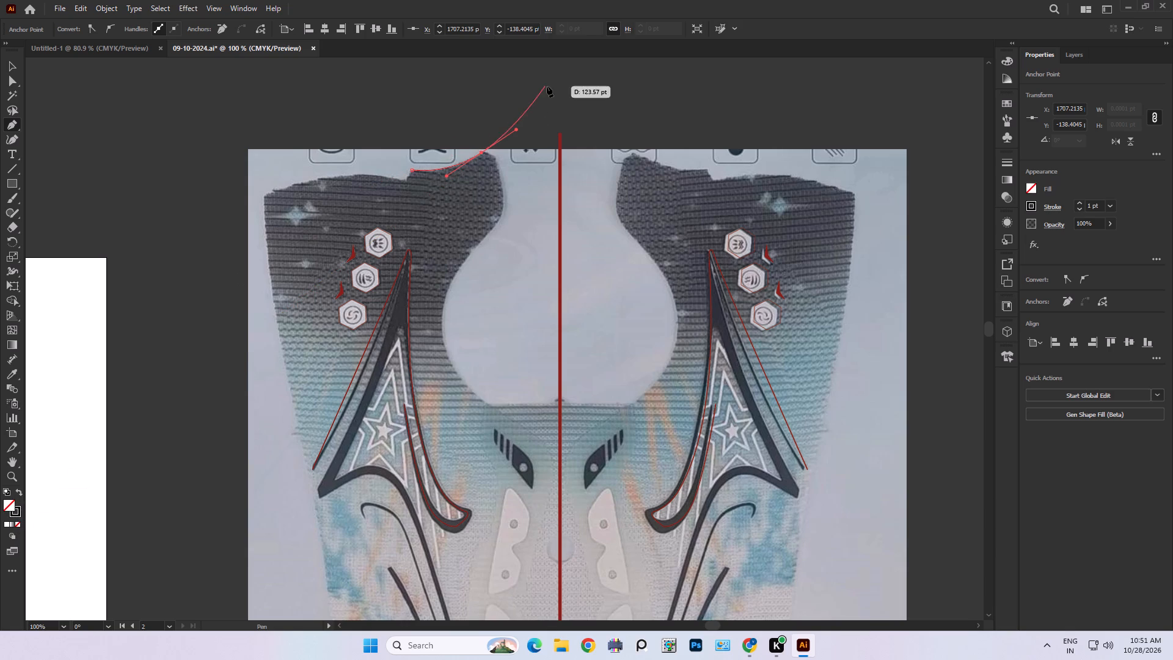
Make the flap-tip anchor a corner point and adjust its position and incoming handle to fit the flap's edge.
{"action": "left_click", "coordinate": [481, 153], "text": "alt"}
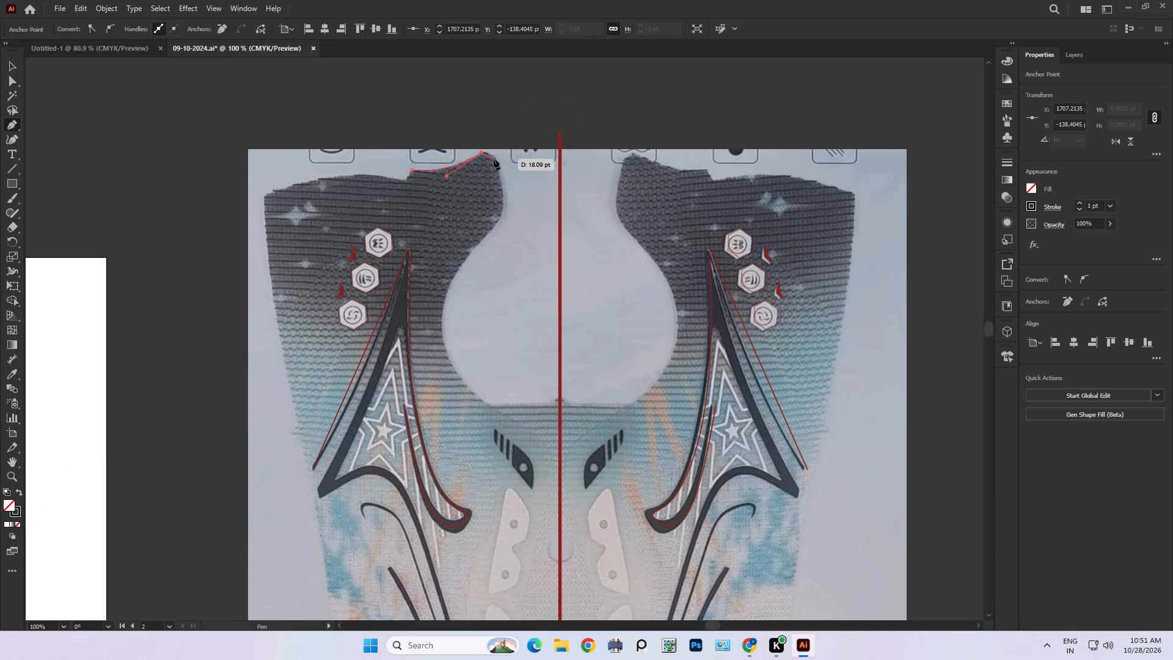
{"action": "scroll", "coordinate": [494, 159], "scroll_direction": "up", "scroll_amount": 4, "text": "alt"}
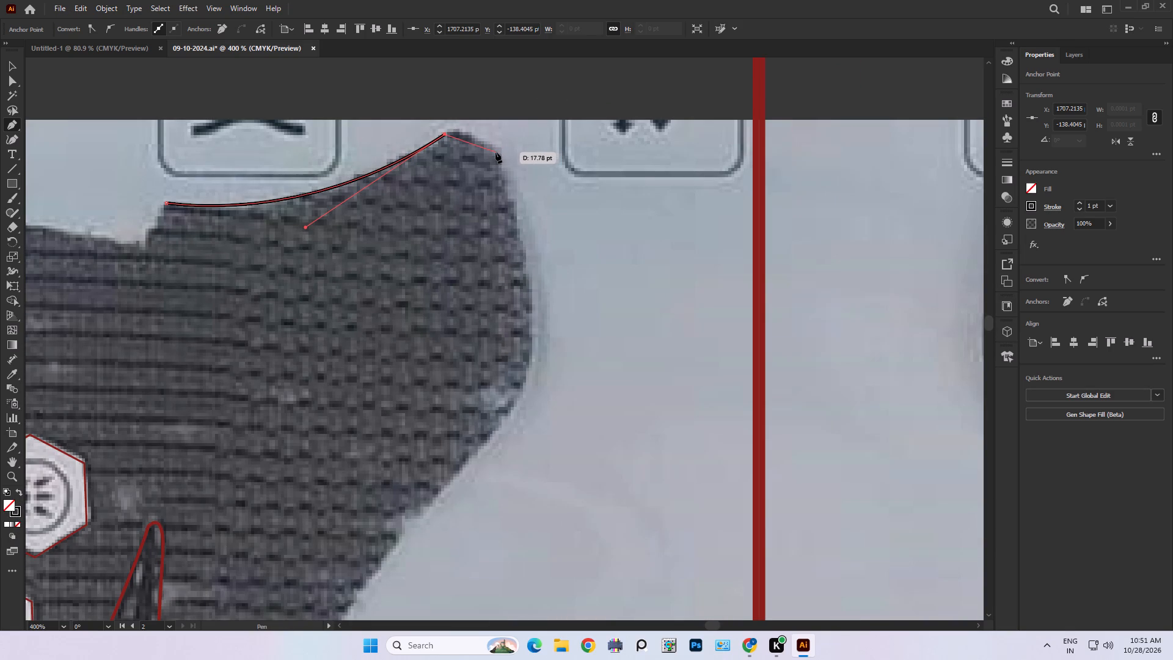
{"action": "left_click", "coordinate": [445, 135], "text": "ctrl"}
{"action": "left_click_drag", "start_coordinate": [445, 134], "coordinate": [453, 131], "text": "ctrl"}
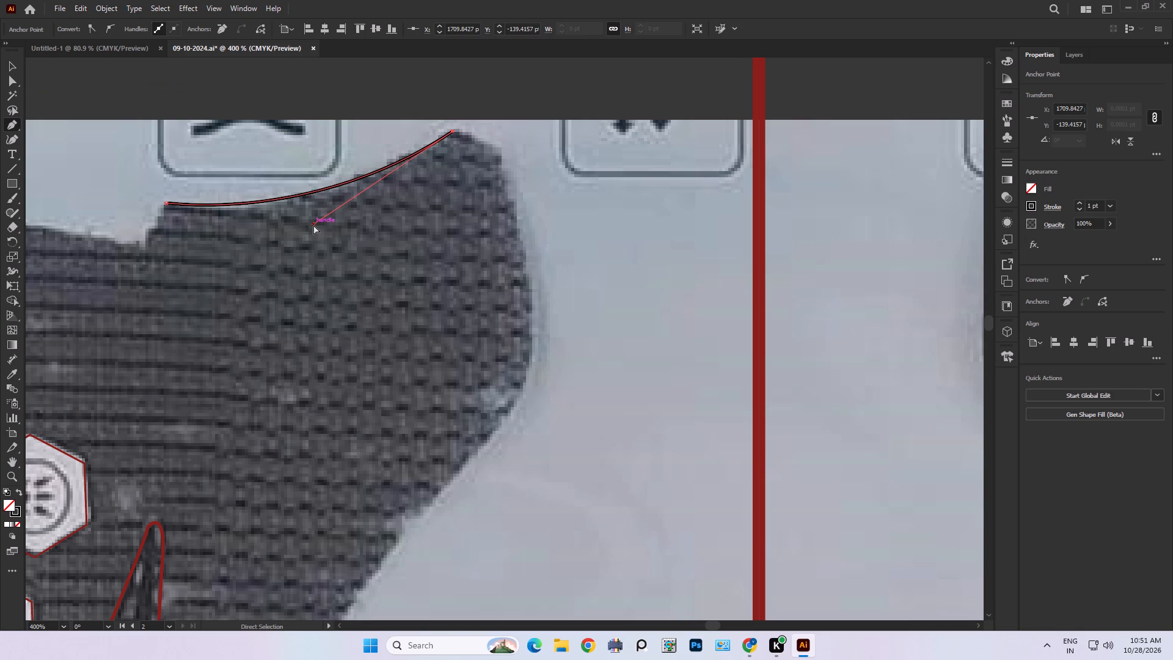
{"action": "left_click_drag", "start_coordinate": [313, 225], "coordinate": [293, 231], "text": "ctrl"}
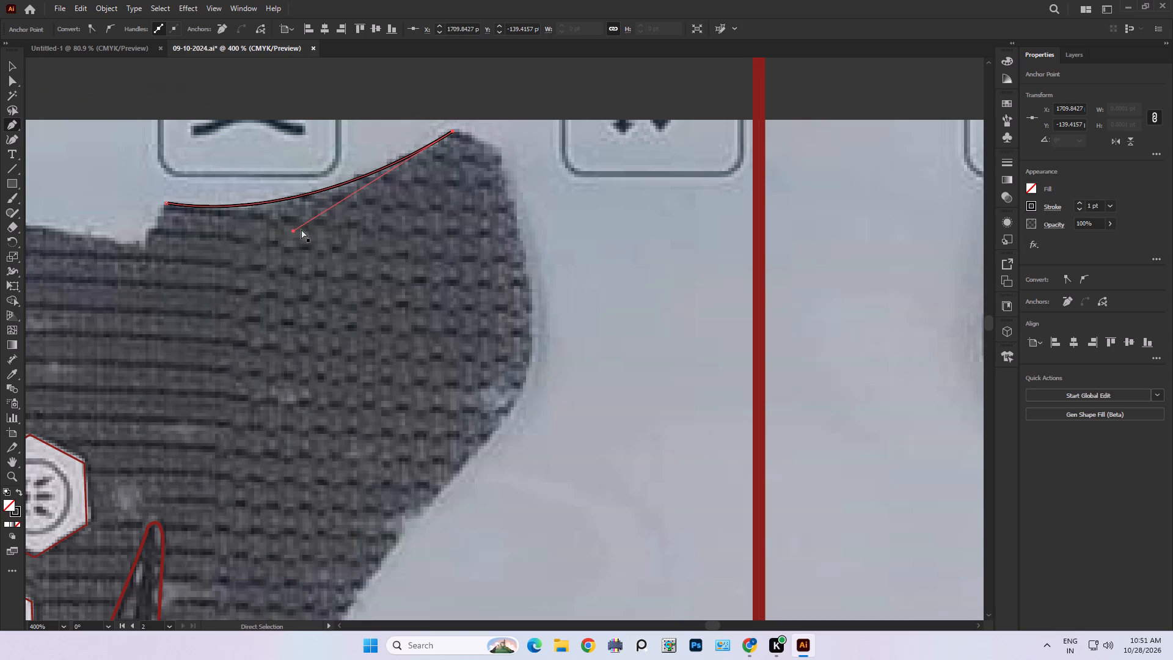
Continue the path across the flap's short tip edge and down its curved inner side to where the collar narrows.
{"action": "left_click", "coordinate": [499, 152]}
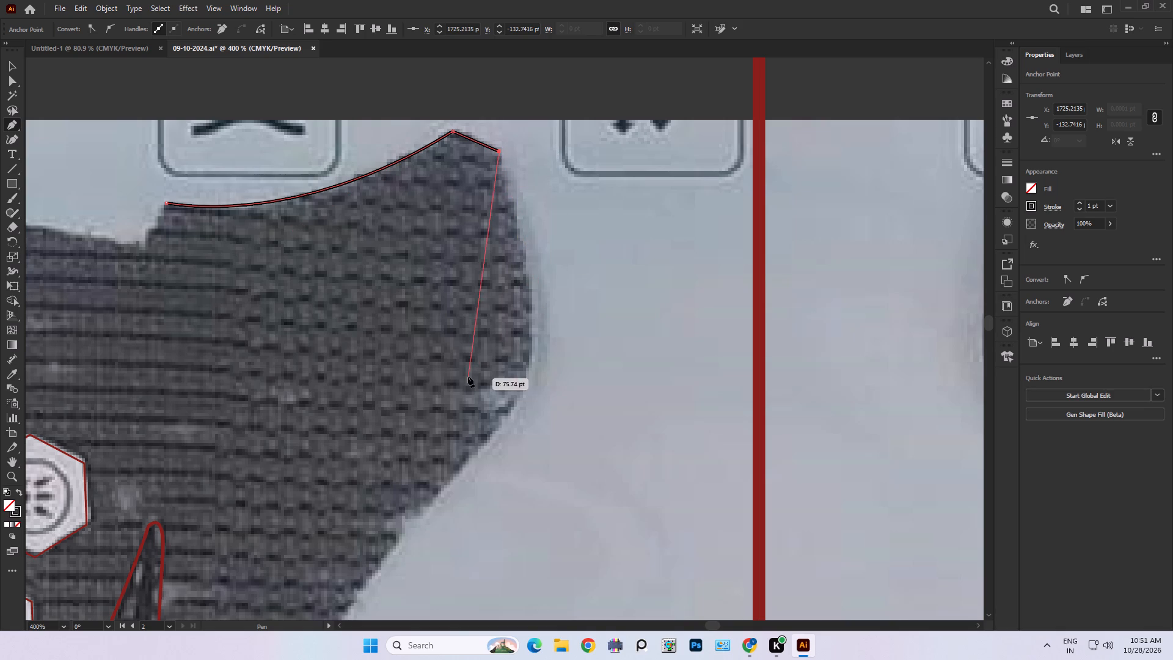
{"action": "middle_click_drag", "start_coordinate": [468, 376], "coordinate": [462, 269]}
{"action": "scroll", "coordinate": [468, 318], "scroll_direction": "down", "scroll_amount": 1, "text": "alt"}
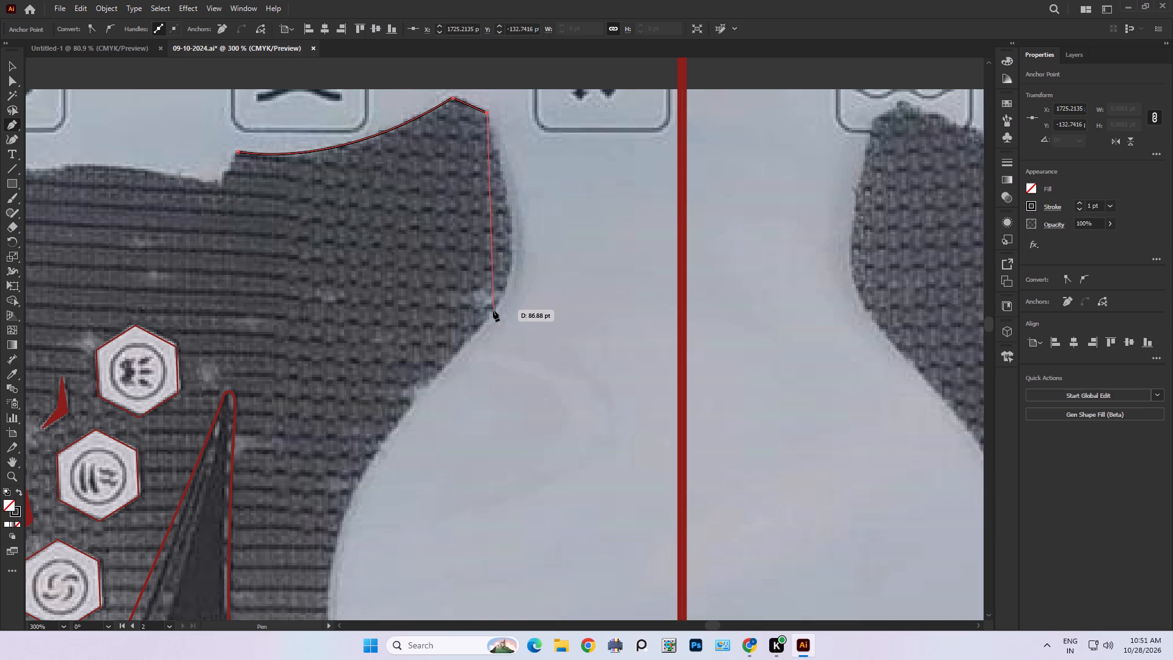
{"action": "left_click_drag", "start_coordinate": [510, 268], "coordinate": [498, 296]}
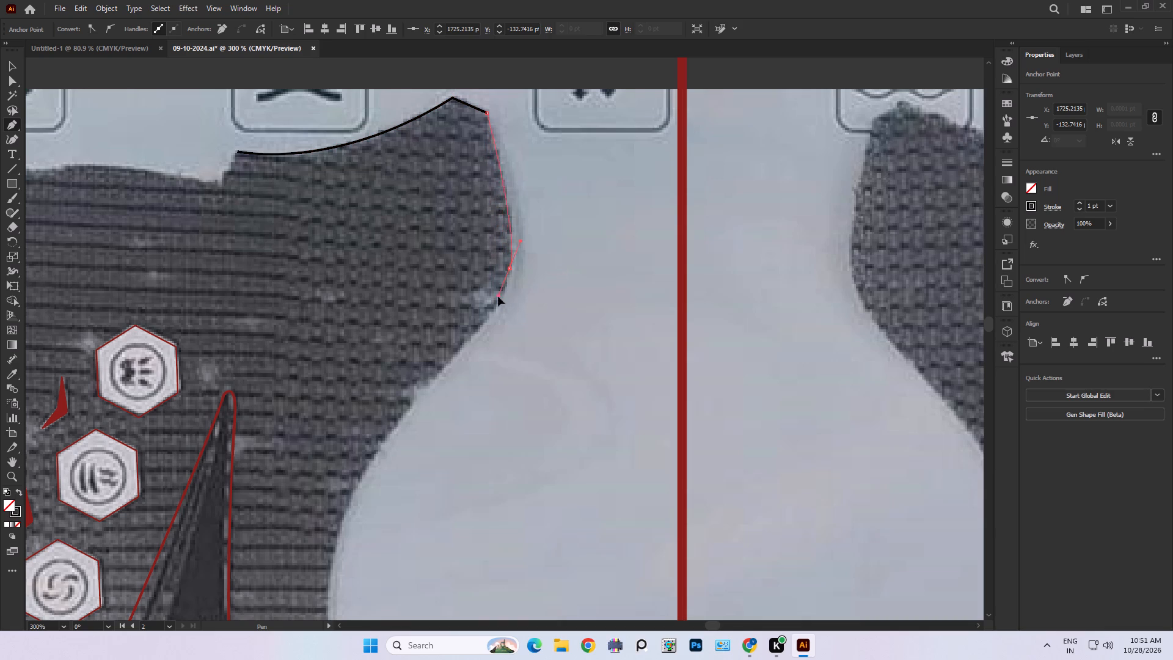
{"action": "left_click_drag", "start_coordinate": [498, 296], "coordinate": [497, 312]}
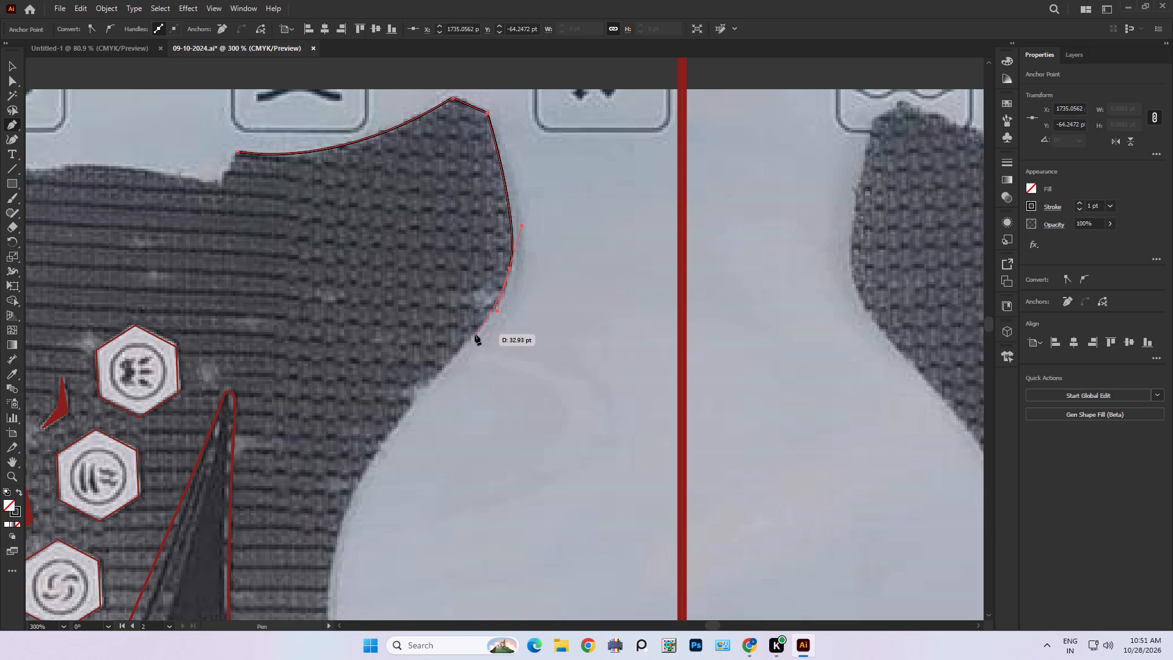
{"action": "left_click", "coordinate": [475, 334]}
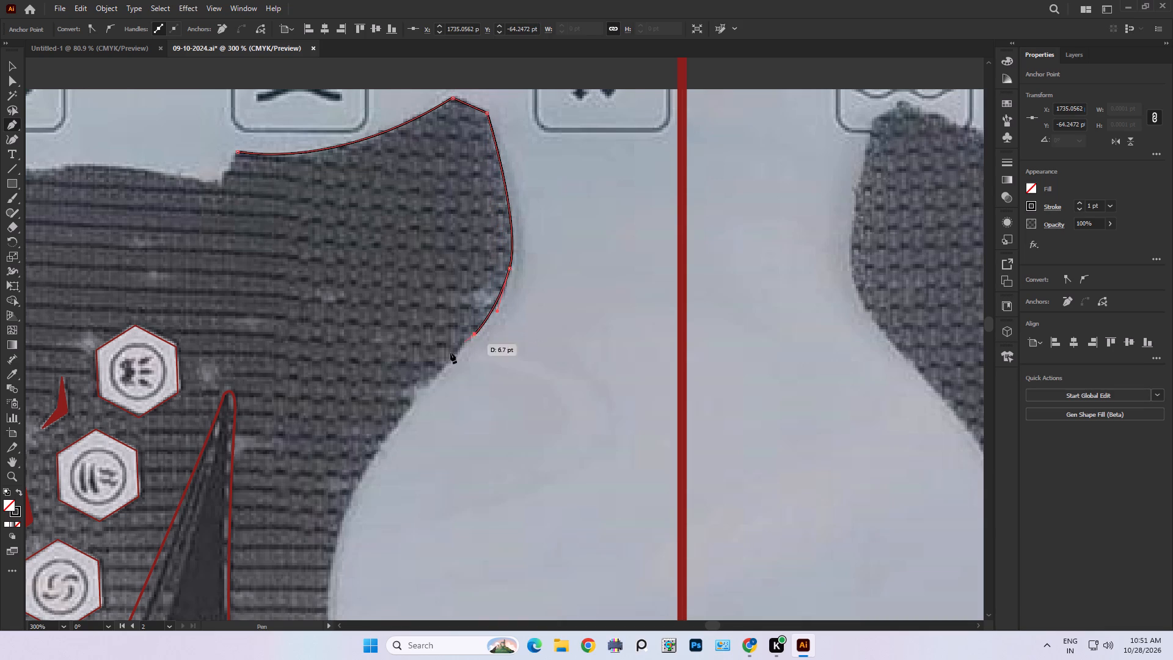
Trace the left side of the round collar opening down to its lower corner, ending in a corner point.
{"action": "middle_click_drag", "start_coordinate": [417, 366], "coordinate": [364, 224]}
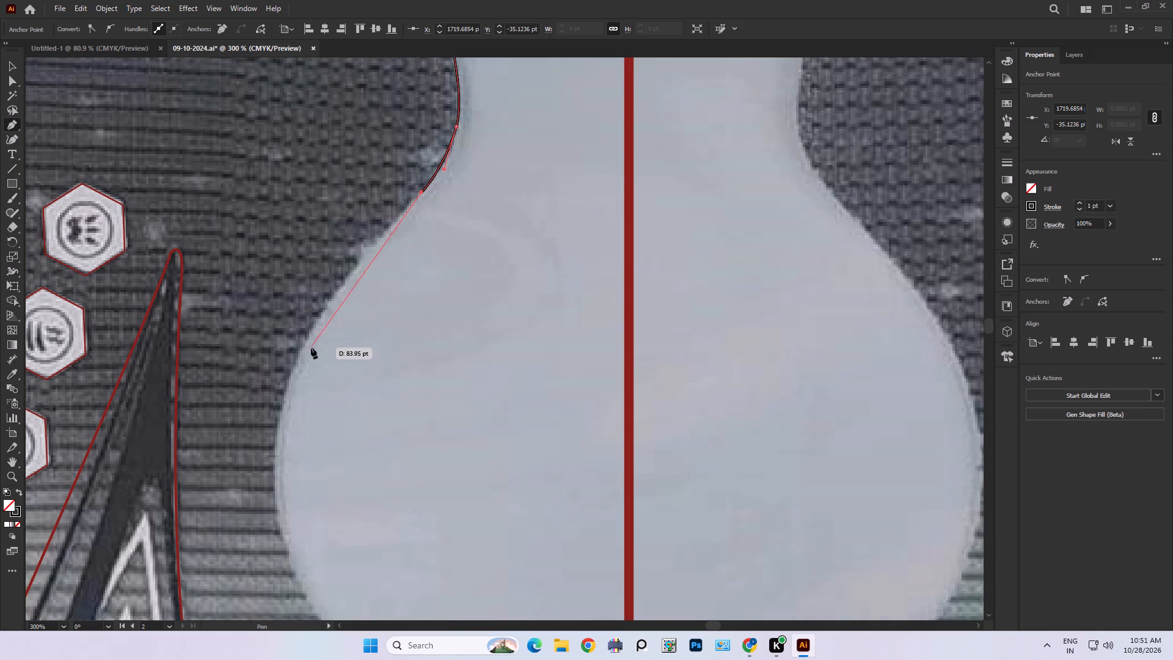
{"action": "left_click_drag", "start_coordinate": [298, 354], "coordinate": [269, 427]}
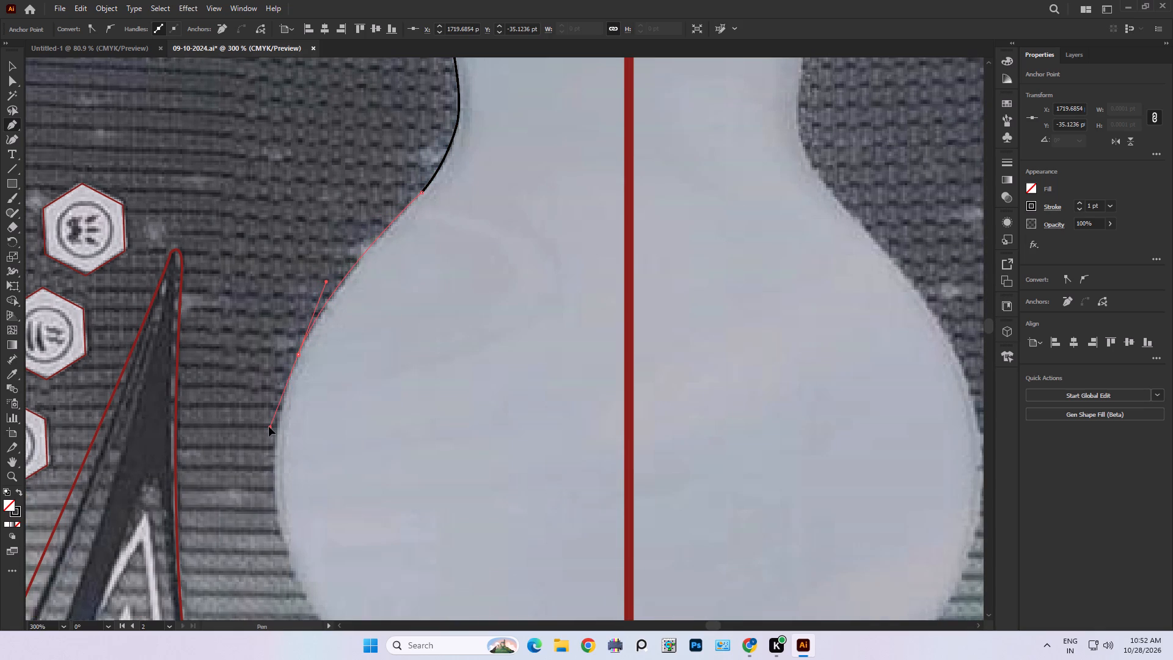
{"action": "left_click_drag", "start_coordinate": [269, 427], "coordinate": [269, 426]}
{"action": "scroll", "coordinate": [315, 258], "scroll_direction": "down", "scroll_amount": 1}
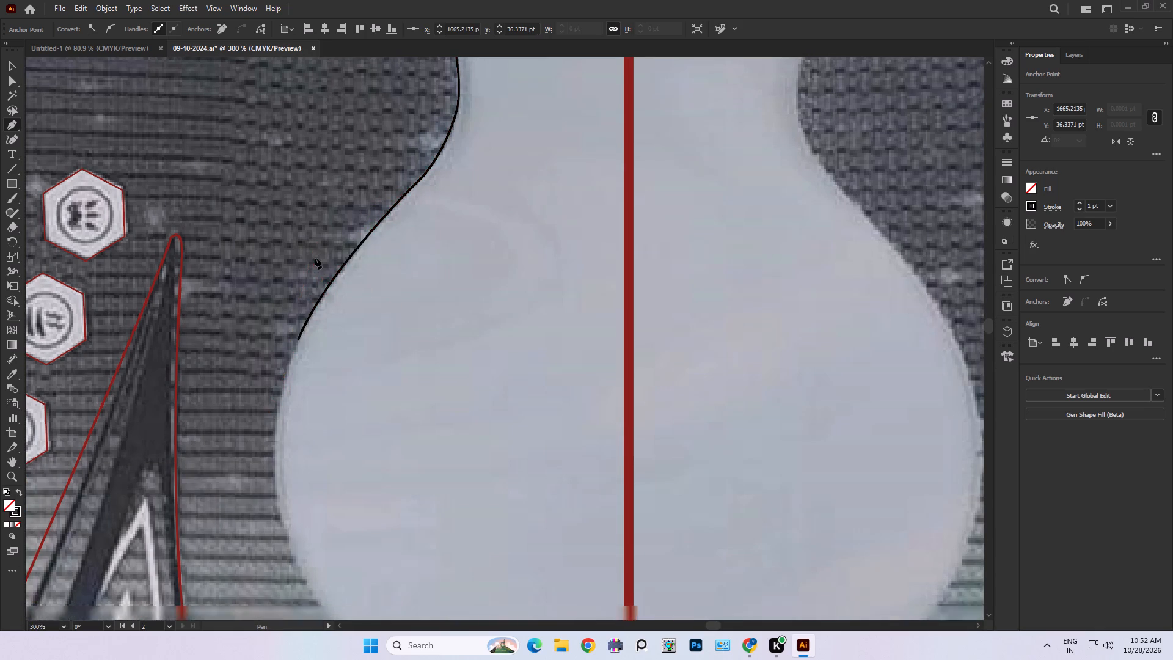
{"action": "scroll", "coordinate": [315, 258], "scroll_direction": "down", "scroll_amount": 7}
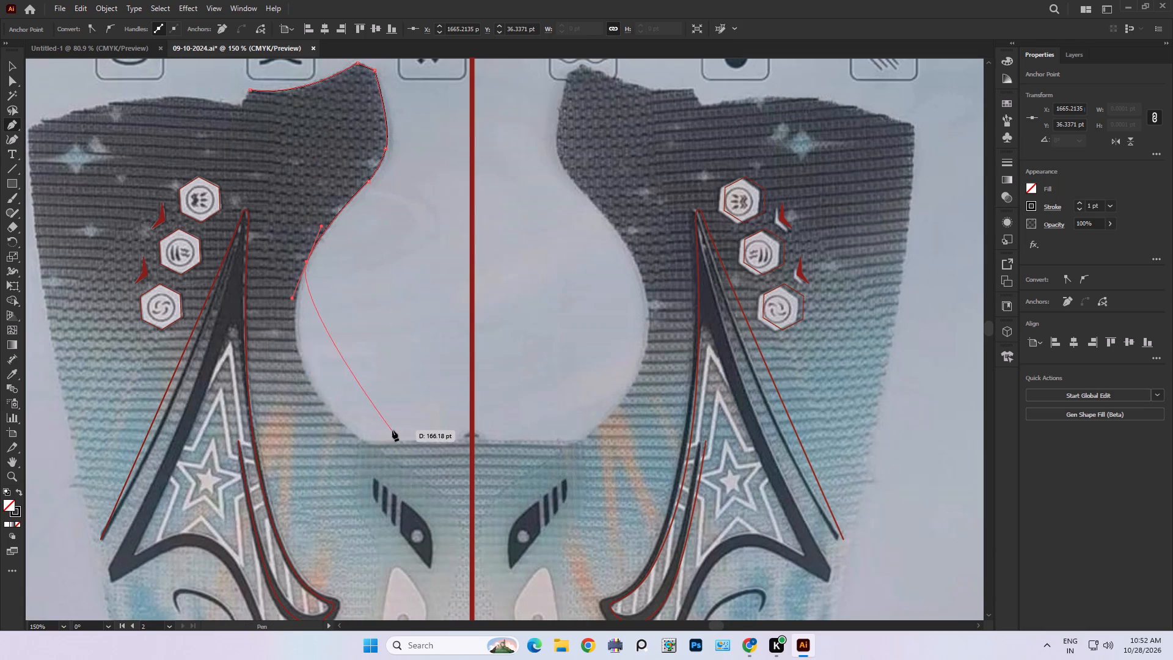
{"action": "left_click_drag", "start_coordinate": [363, 439], "coordinate": [407, 444]}
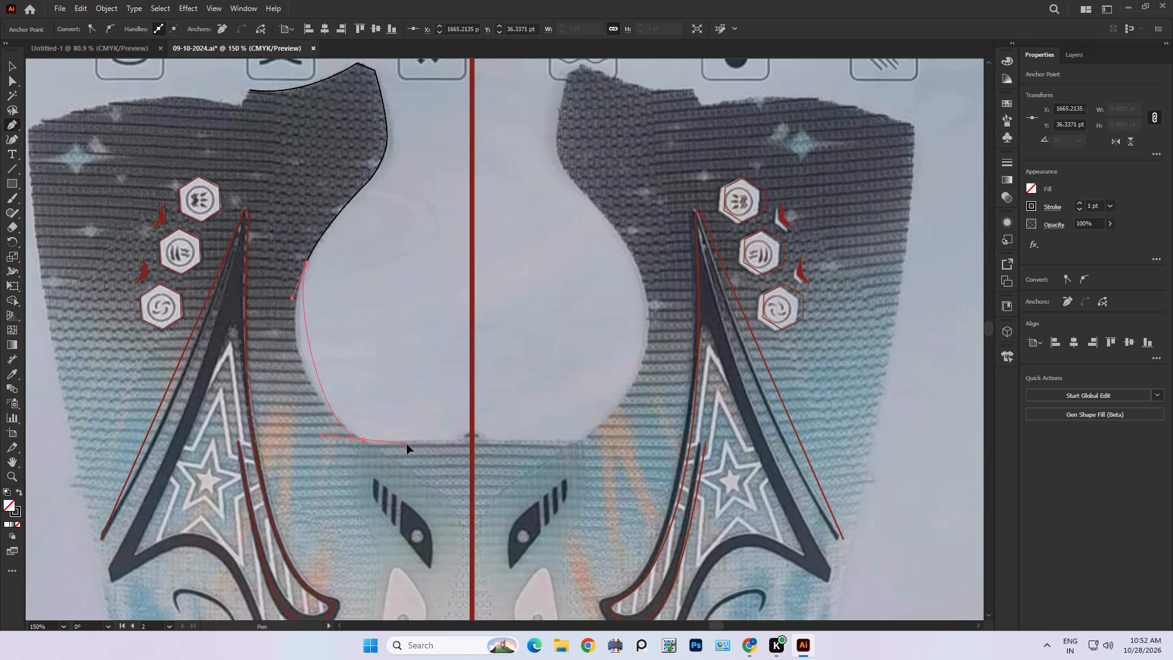
{"action": "left_click_drag", "start_coordinate": [407, 444], "coordinate": [450, 495]}
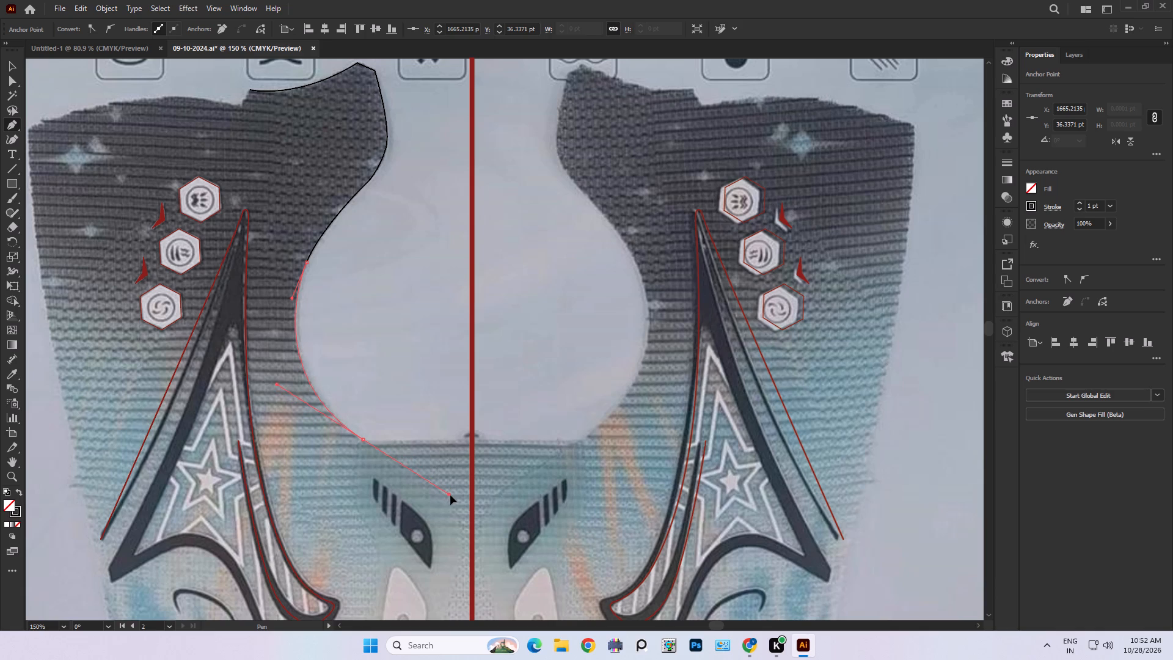
{"action": "left_click_drag", "start_coordinate": [450, 495], "coordinate": [450, 495]}
{"action": "left_click", "coordinate": [362, 438], "text": "alt"}
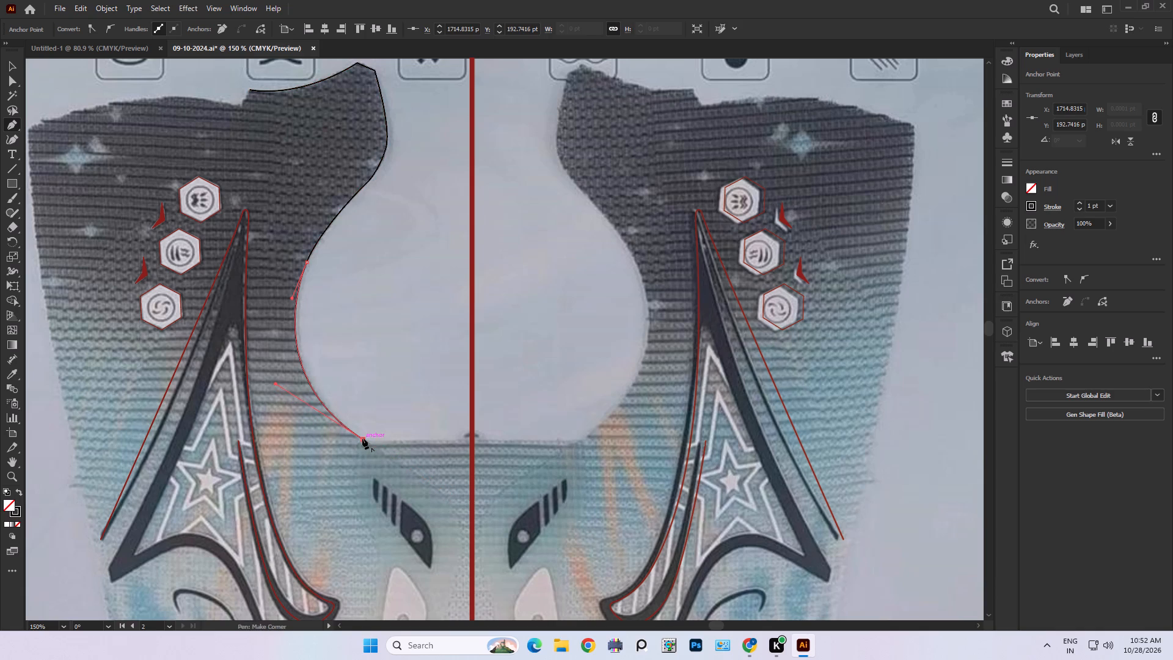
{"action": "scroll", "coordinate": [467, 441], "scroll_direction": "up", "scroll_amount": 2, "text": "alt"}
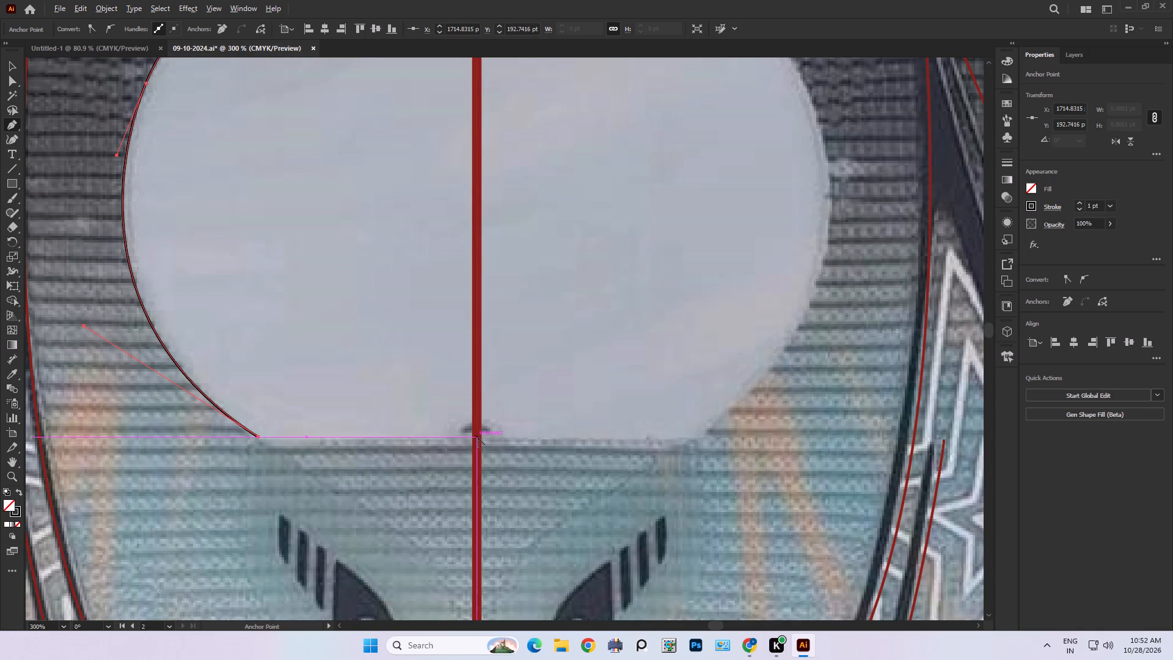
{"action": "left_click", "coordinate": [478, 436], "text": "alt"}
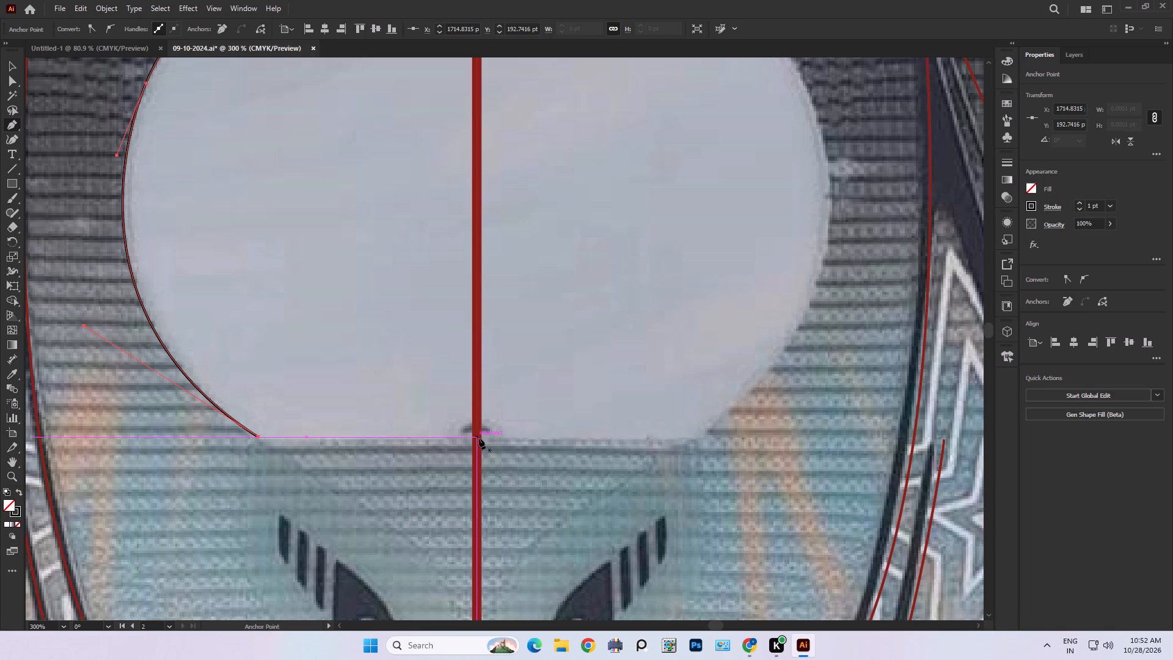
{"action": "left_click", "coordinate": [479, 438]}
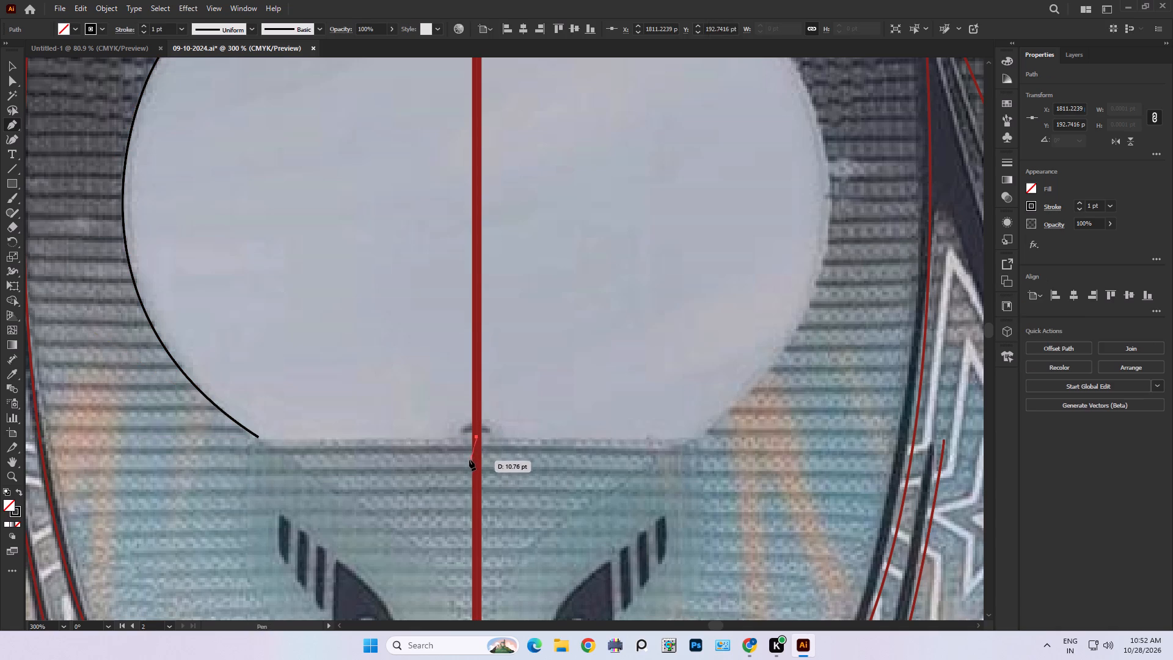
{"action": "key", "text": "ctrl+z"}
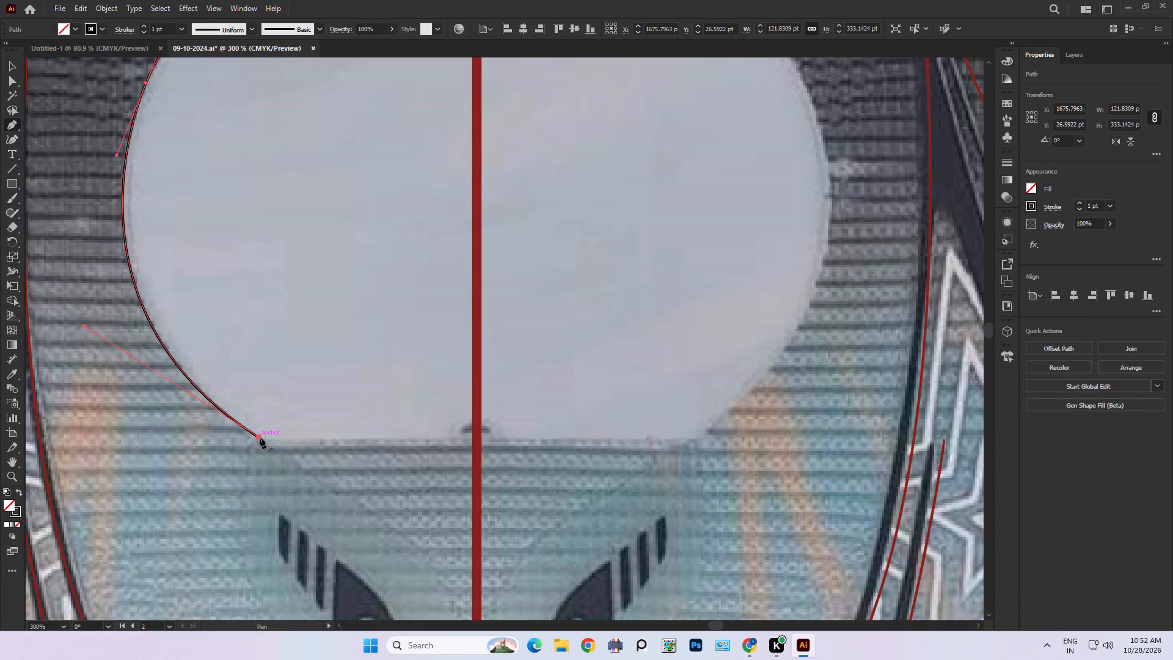
Extend the path from the opening's lower corner with a straight horizontal segment, about 96 pt long, to the red centre line and finish it.
{"action": "left_click", "coordinate": [258, 437]}
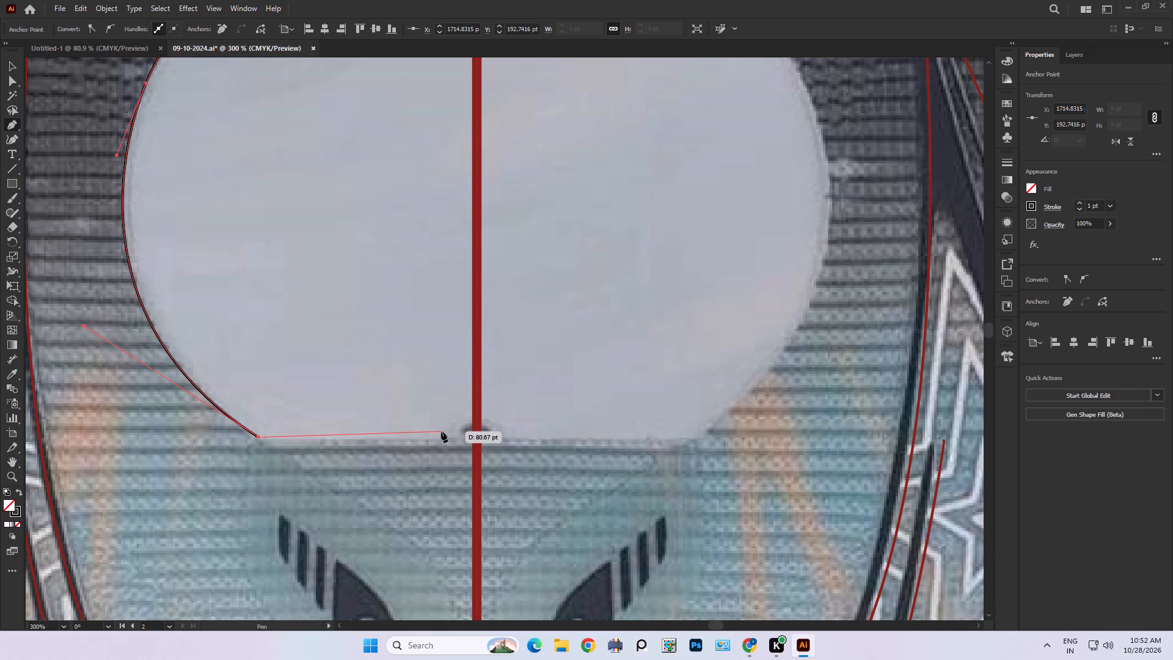
{"action": "left_click", "coordinate": [477, 438]}
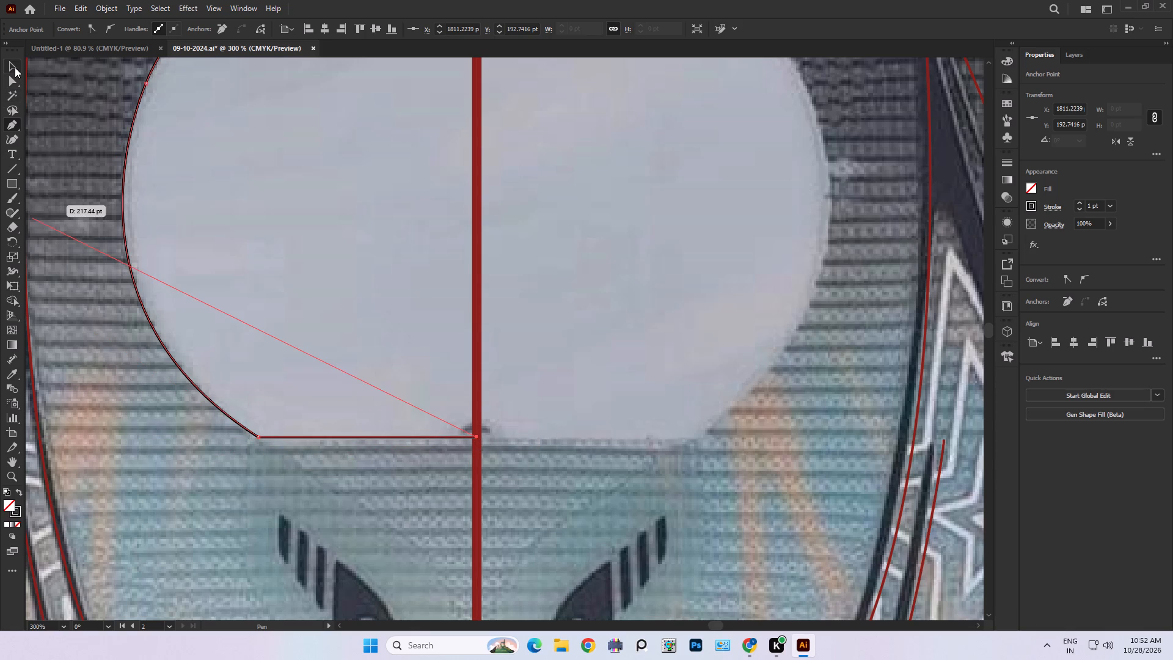
{"action": "scroll", "coordinate": [580, 309], "scroll_direction": "down", "scroll_amount": 4, "text": "alt"}
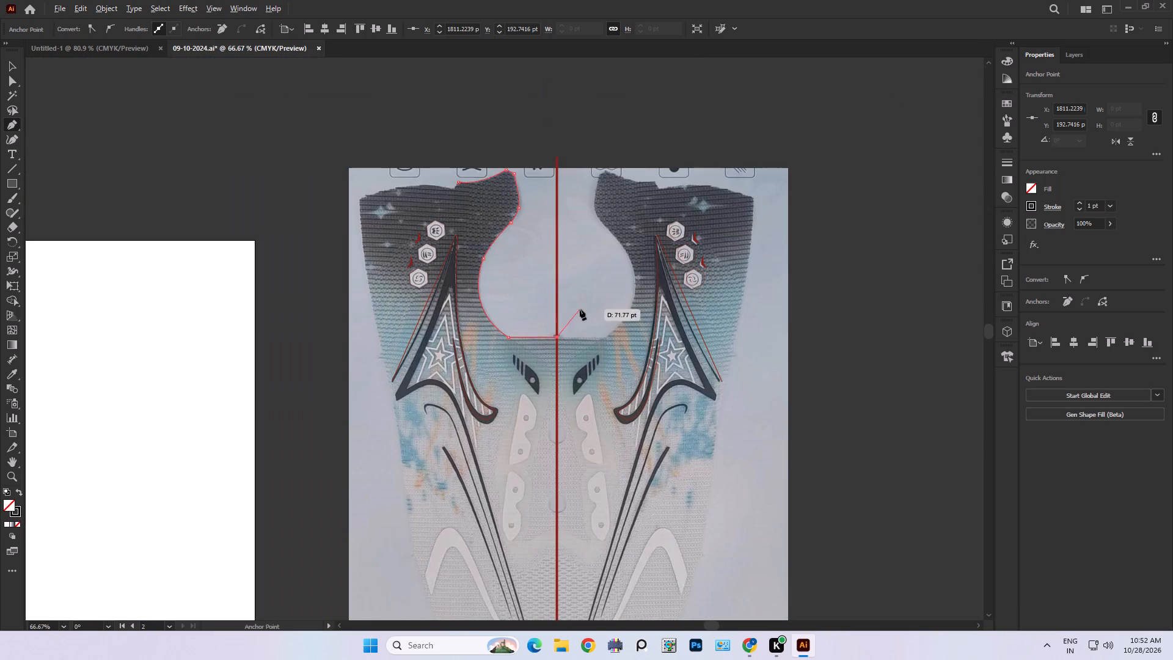
{"action": "left_click", "coordinate": [8, 68]}
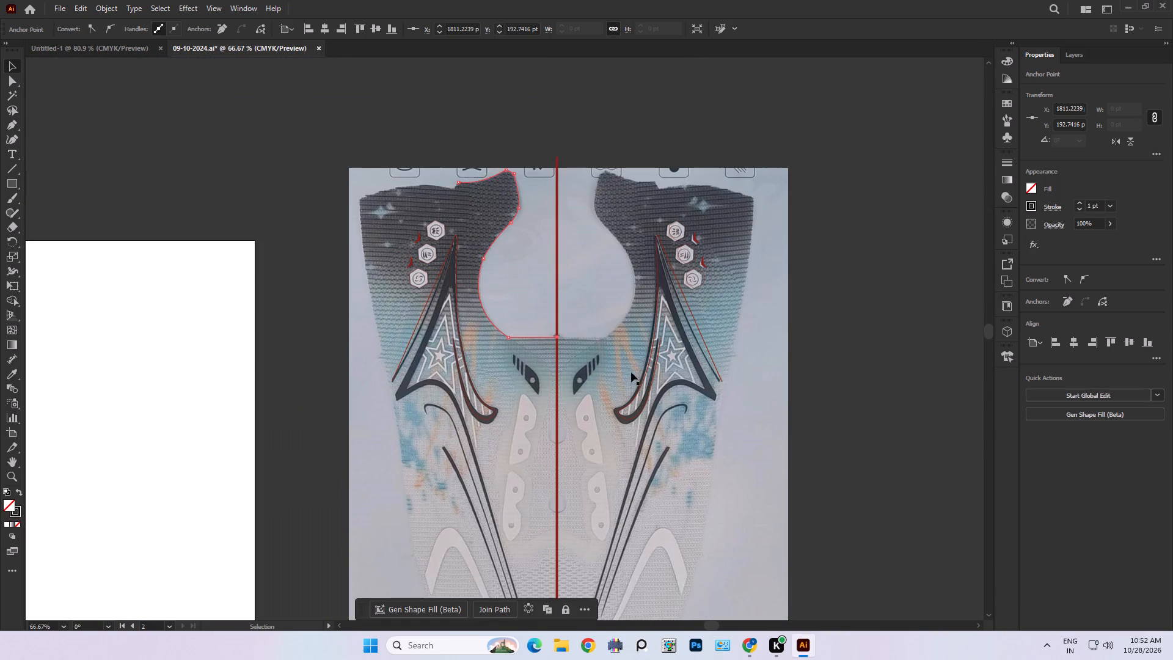
{"action": "left_click_drag", "start_coordinate": [830, 287], "coordinate": [516, 393]}
{"action": "left_click", "coordinate": [870, 336]}
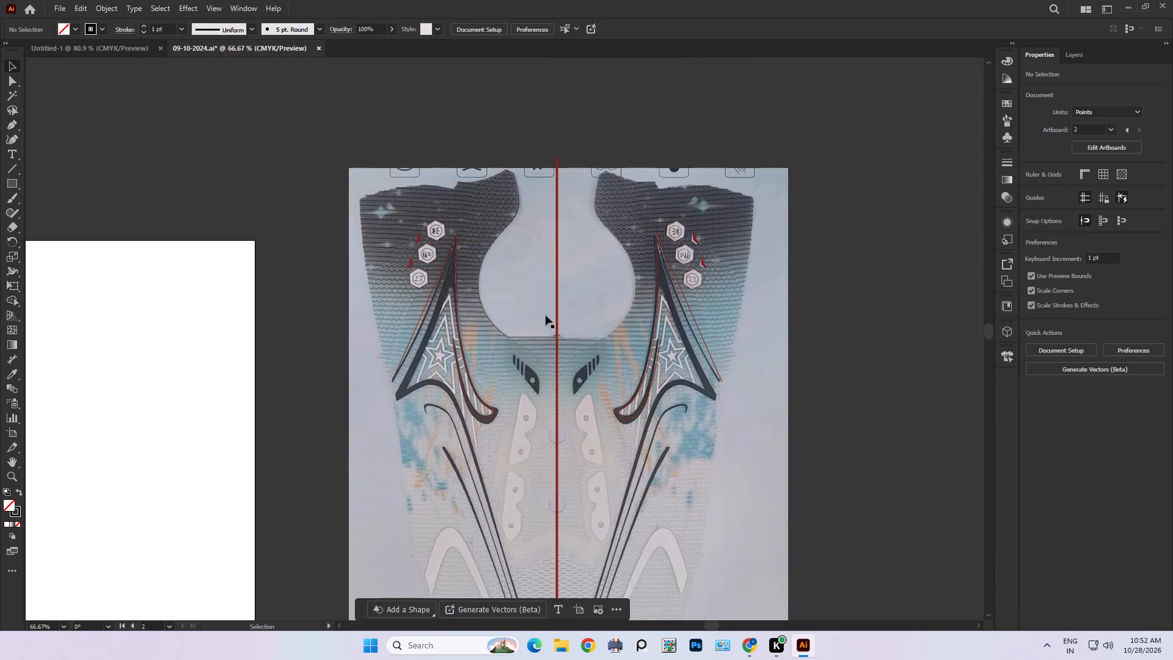
Resume the outline from its open end on the flap's upper edge and add a short straight segment, about 16 pt, down into the notch.
{"action": "scroll", "coordinate": [422, 151], "scroll_direction": "up", "scroll_amount": 4, "text": "alt"}
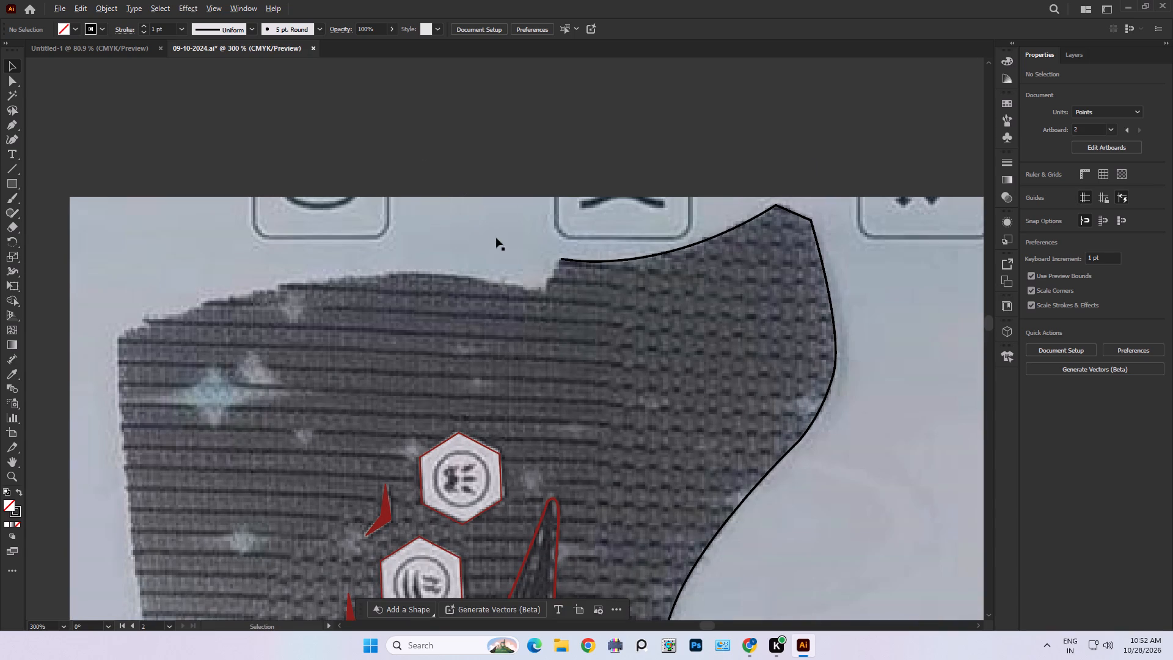
{"action": "key", "text": "p"}
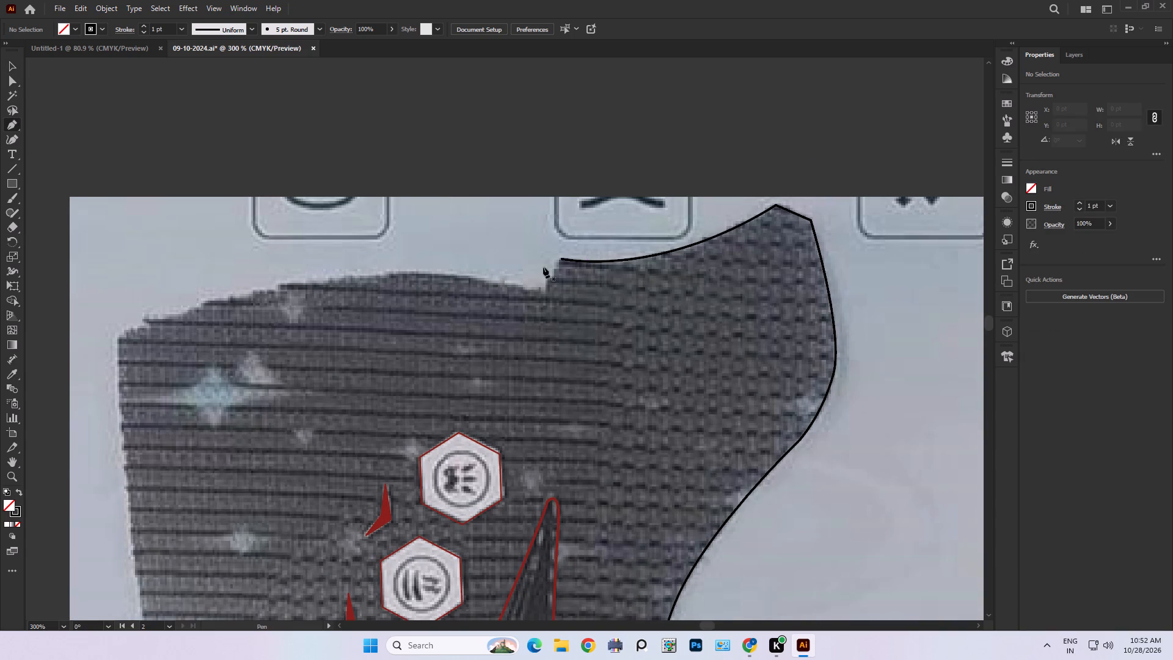
{"action": "left_click", "coordinate": [560, 260]}
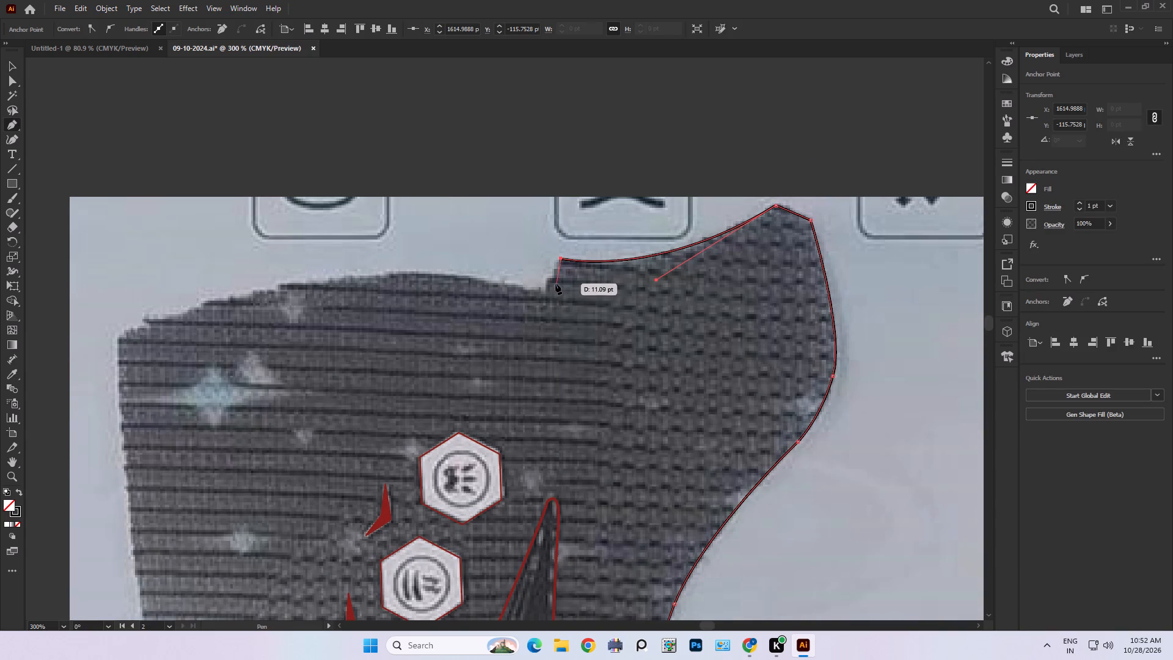
{"action": "left_click", "coordinate": [544, 292]}
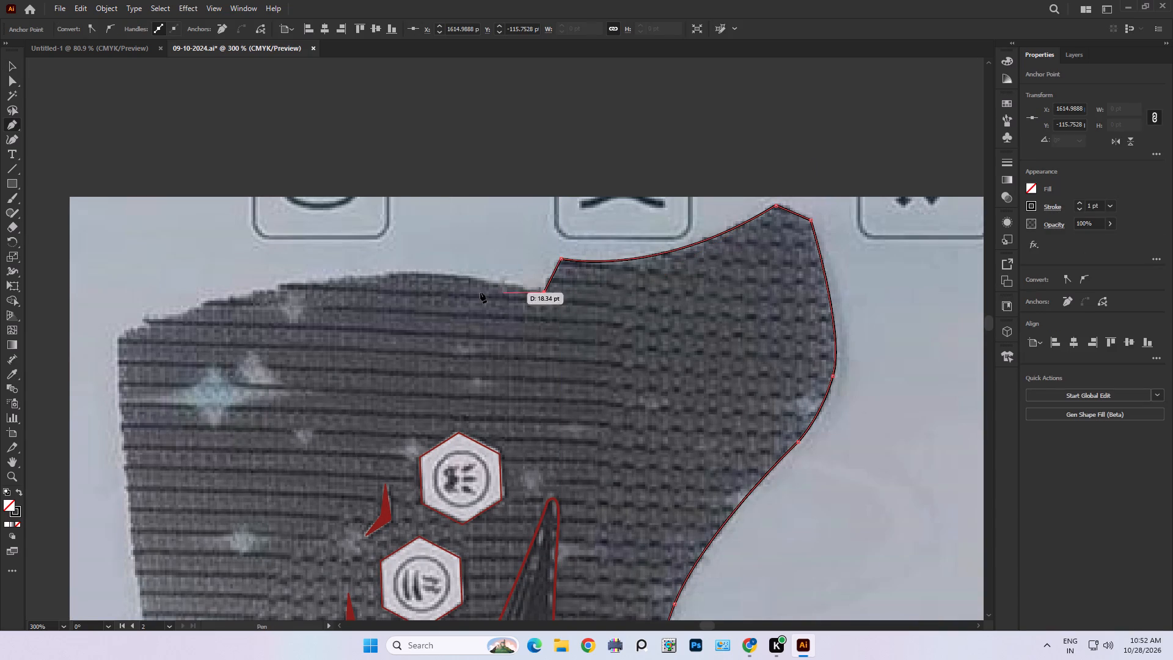
Trace the curved upper edge from the notch to the upper's outer left corner, ending in a corner point.
{"action": "left_click_drag", "start_coordinate": [118, 339], "coordinate": [118, 342]}
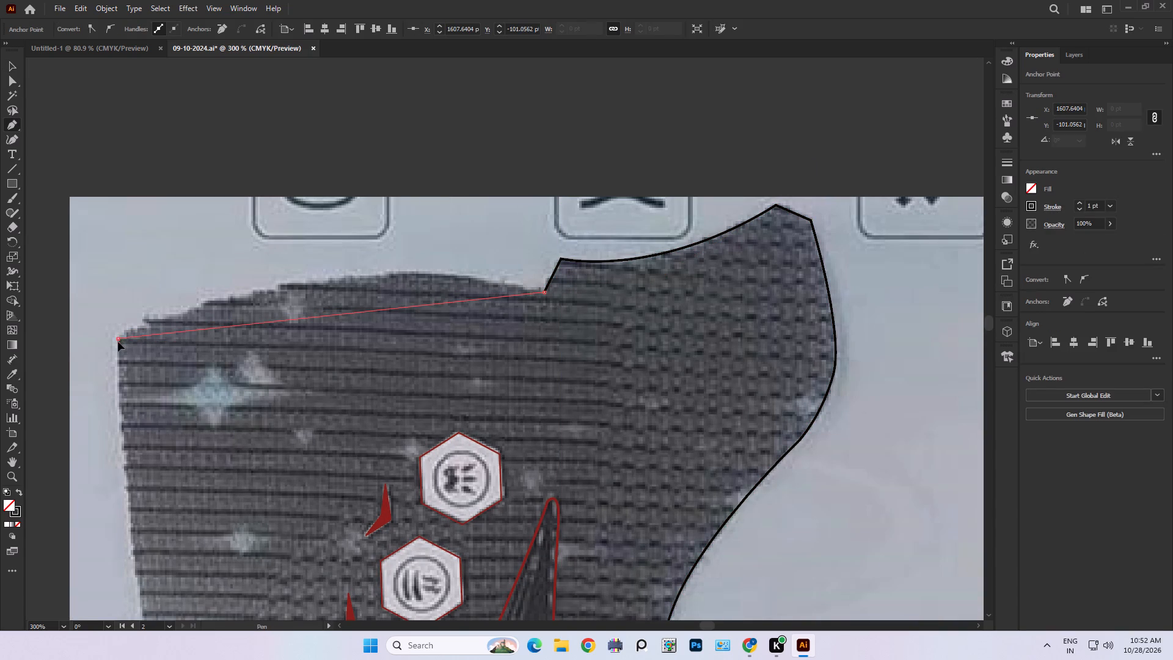
{"action": "left_click_drag", "start_coordinate": [118, 342], "coordinate": [586, 372]}
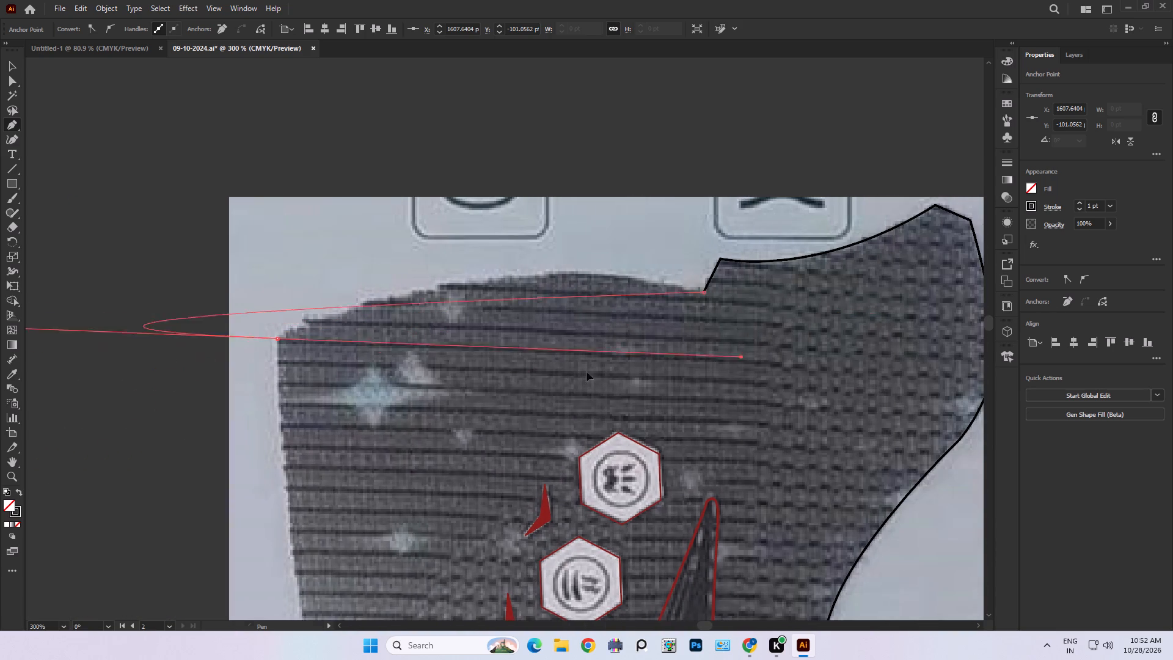
{"action": "left_click_drag", "start_coordinate": [586, 372], "coordinate": [1094, 361]}
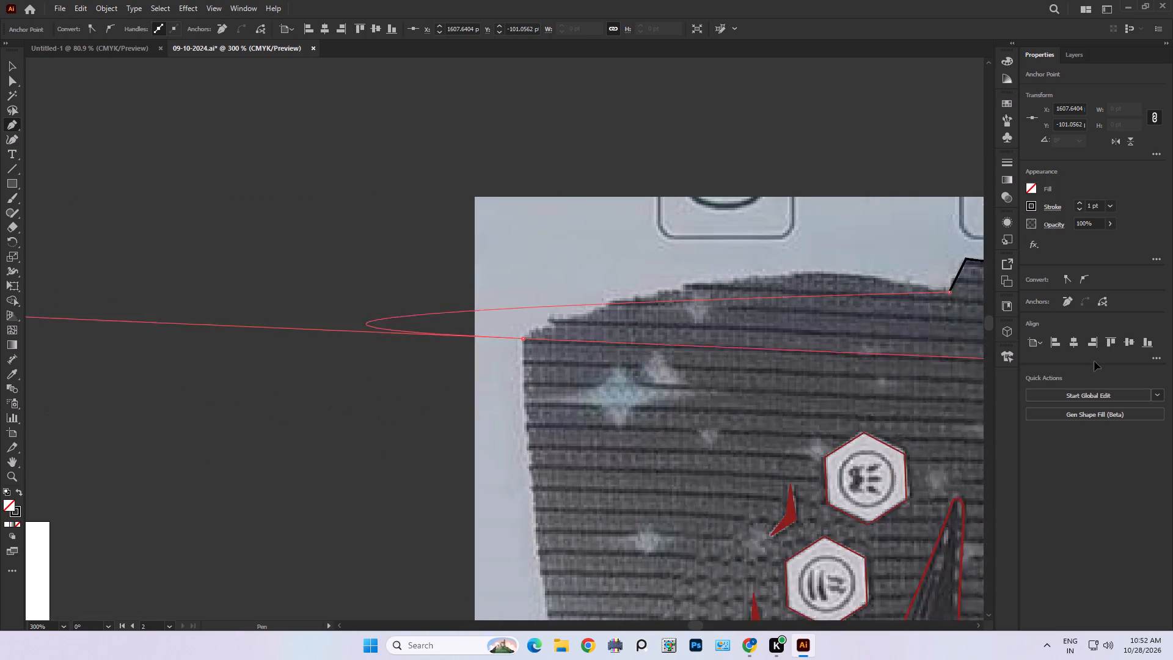
{"action": "left_click_drag", "start_coordinate": [1094, 361], "coordinate": [1015, 306]}
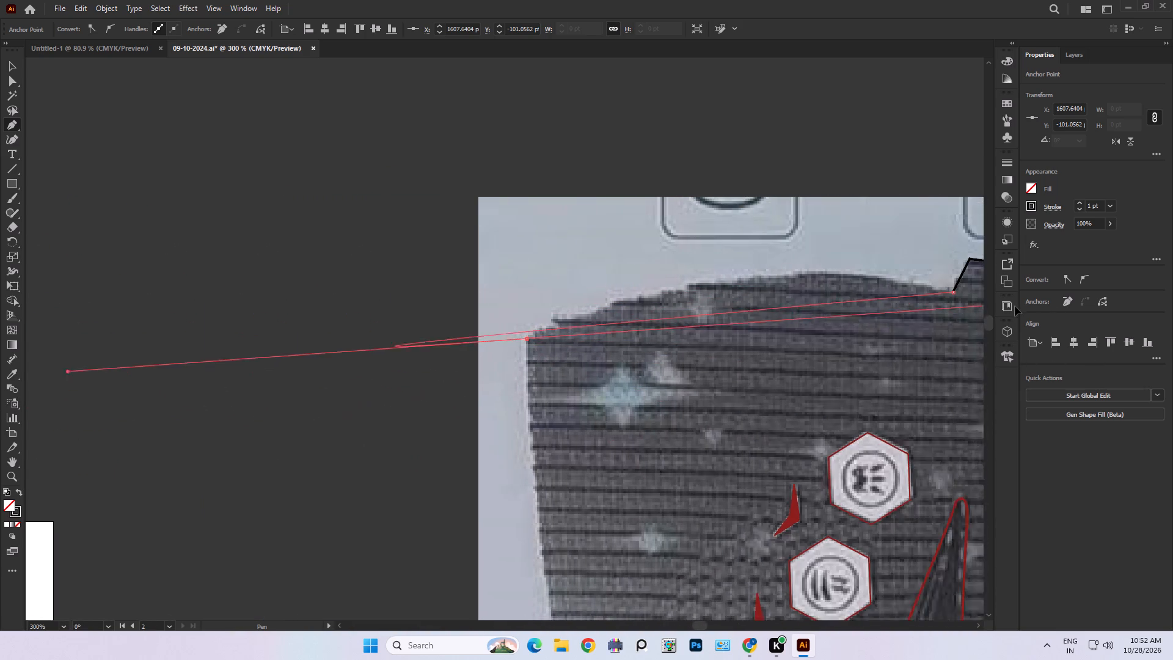
{"action": "left_click_drag", "start_coordinate": [1015, 306], "coordinate": [126, 450]}
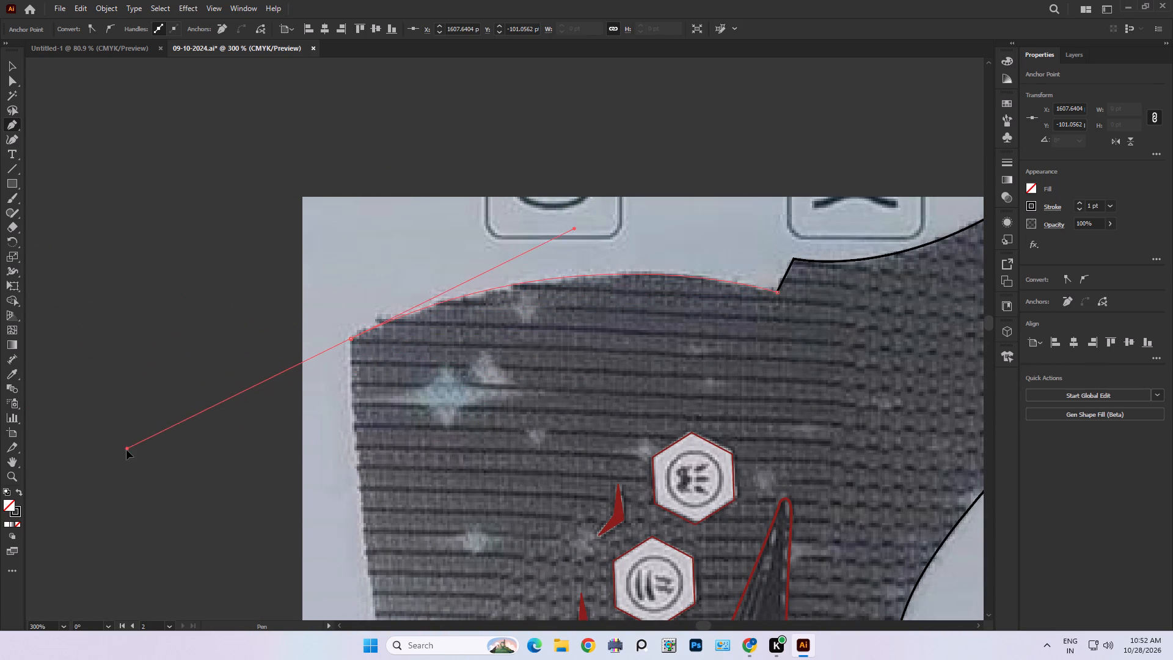
{"action": "left_click_drag", "start_coordinate": [126, 450], "coordinate": [131, 451]}
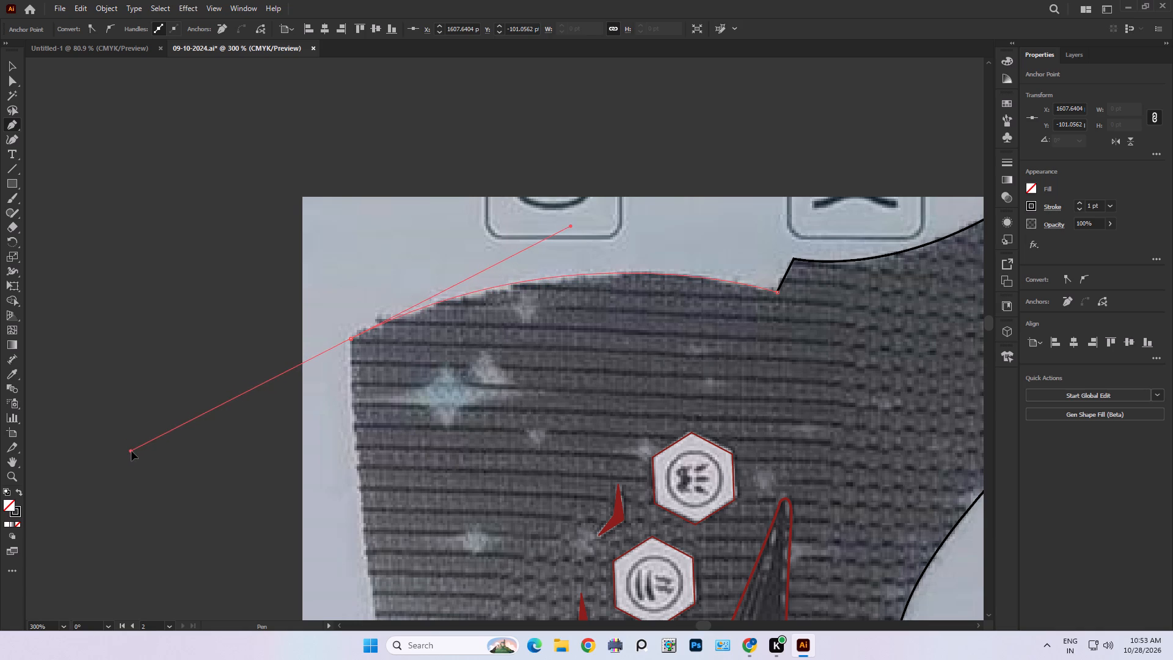
{"action": "left_click_drag", "start_coordinate": [131, 451], "coordinate": [128, 452]}
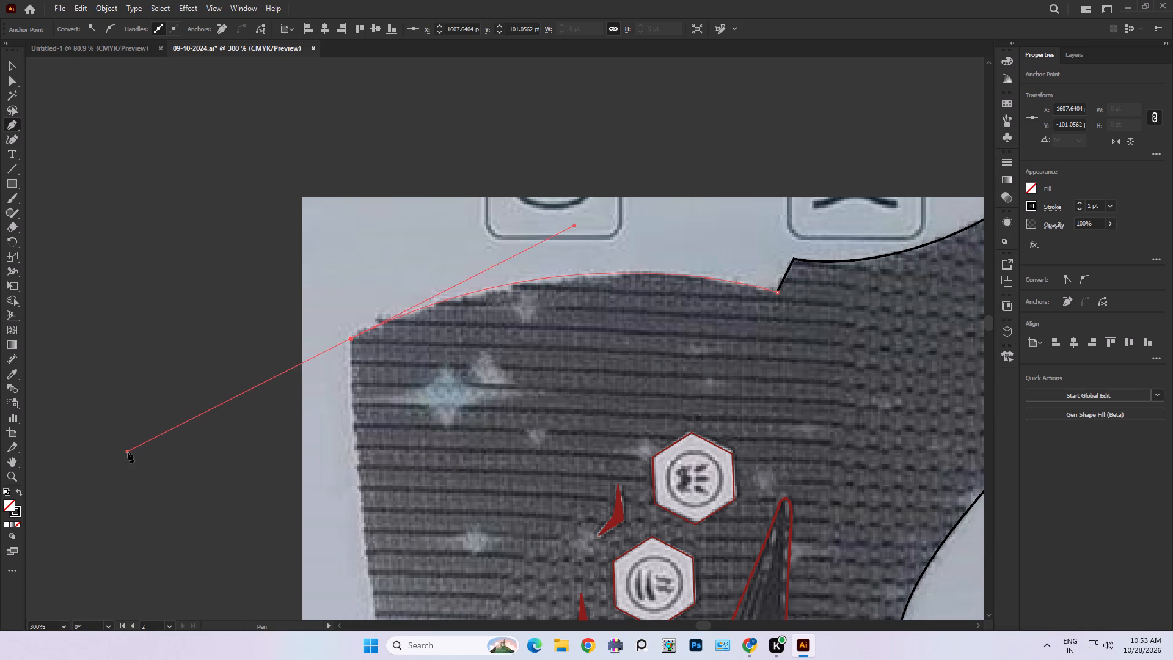
{"action": "left_click", "coordinate": [351, 340], "text": "alt"}
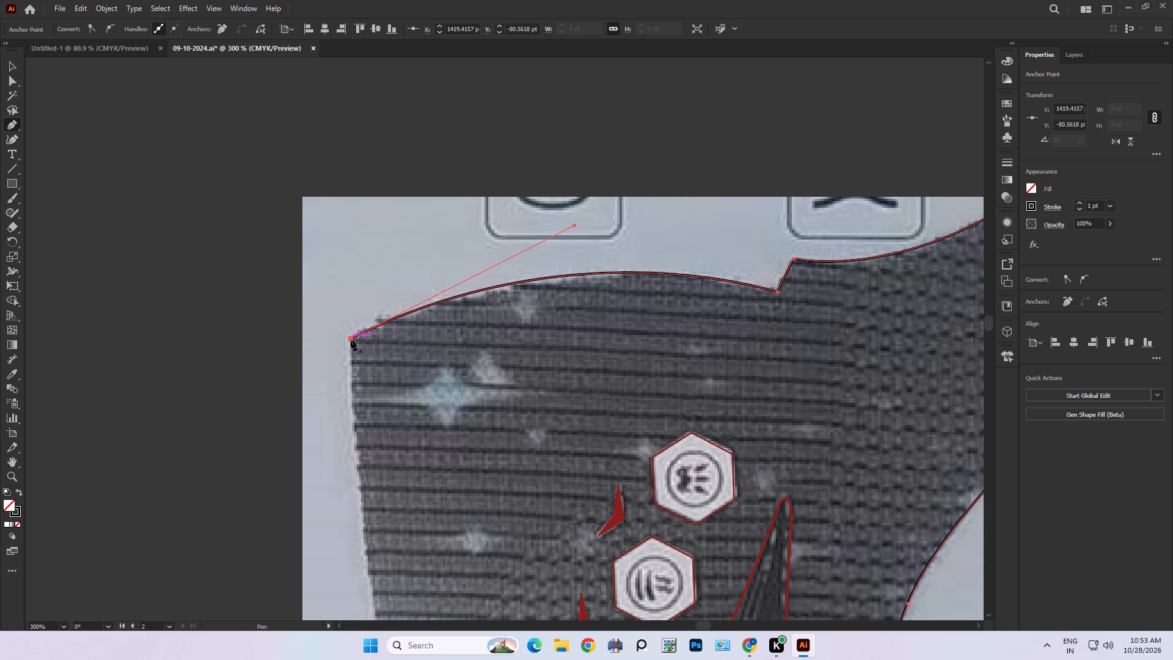
Trace the outer left side edge from the upper corner down to the small protrusion beside the star, ending in a corner point.
{"action": "middle_click_drag", "start_coordinate": [359, 418], "coordinate": [336, 268]}
{"action": "middle_click_drag", "start_coordinate": [346, 378], "coordinate": [321, 226]}
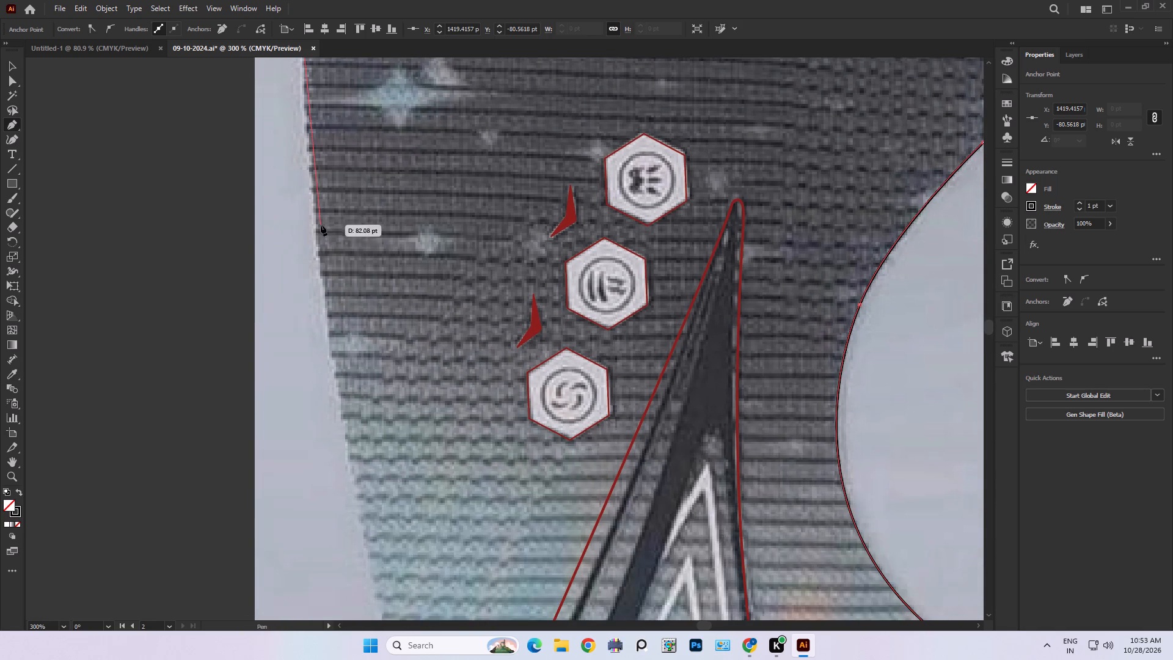
{"action": "scroll", "coordinate": [326, 264], "scroll_direction": "down", "scroll_amount": 2, "text": "alt"}
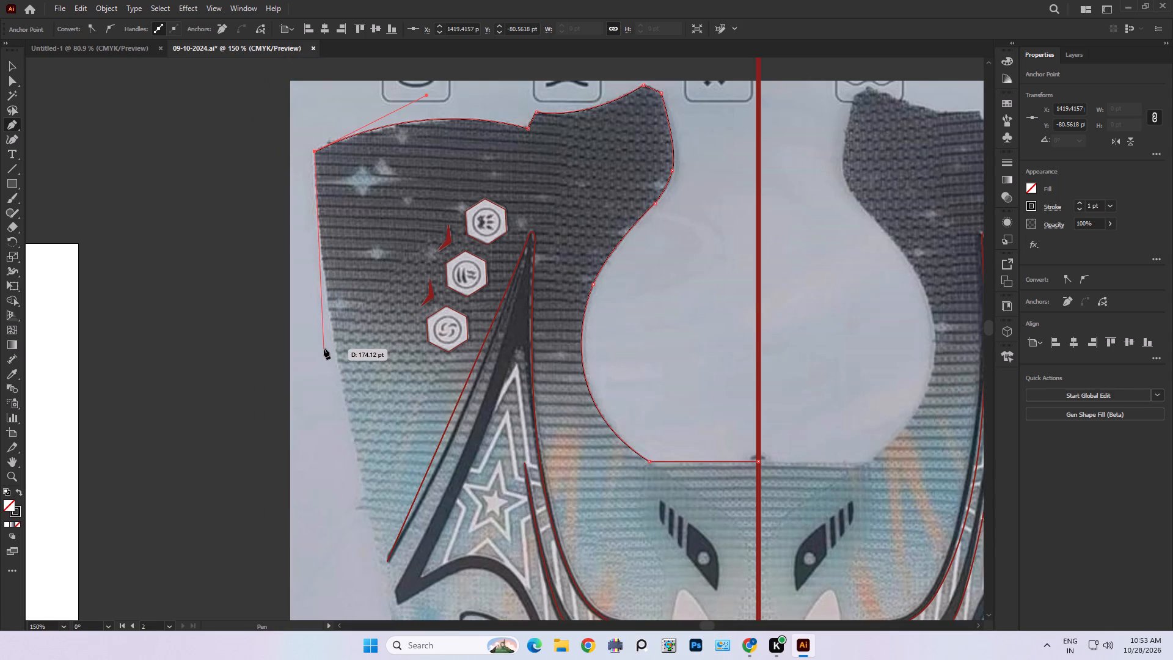
{"action": "middle_click_drag", "start_coordinate": [336, 385], "coordinate": [289, 253]}
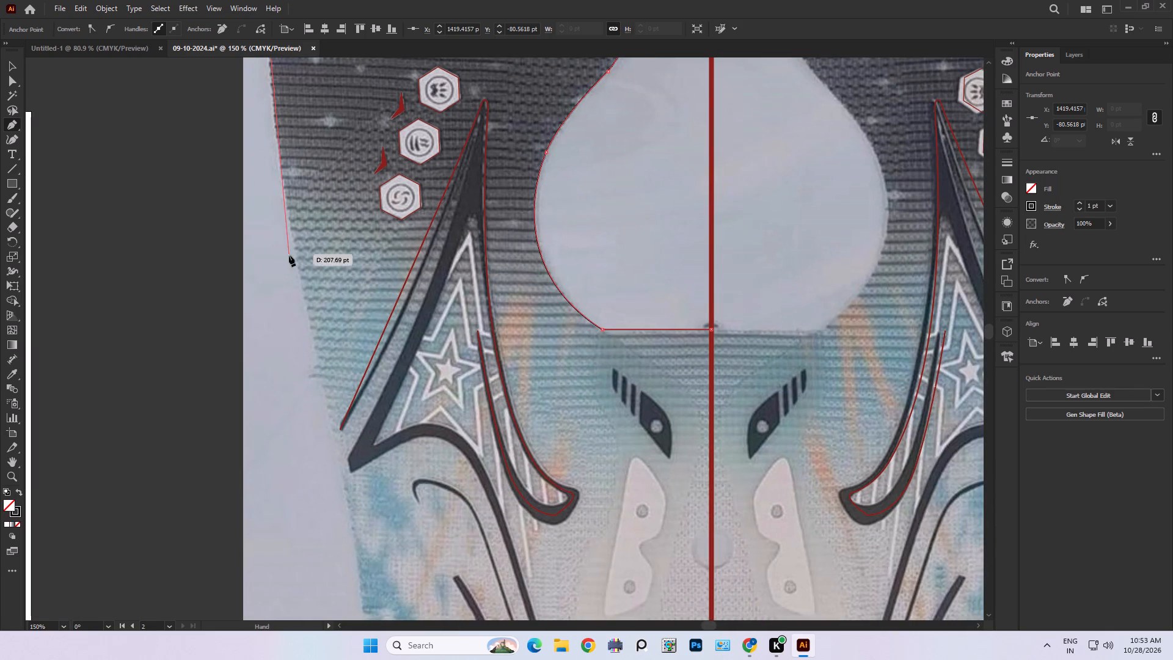
{"action": "middle_click_drag", "start_coordinate": [293, 291], "coordinate": [312, 375]}
{"action": "middle_click_drag", "start_coordinate": [288, 320], "coordinate": [280, 298]}
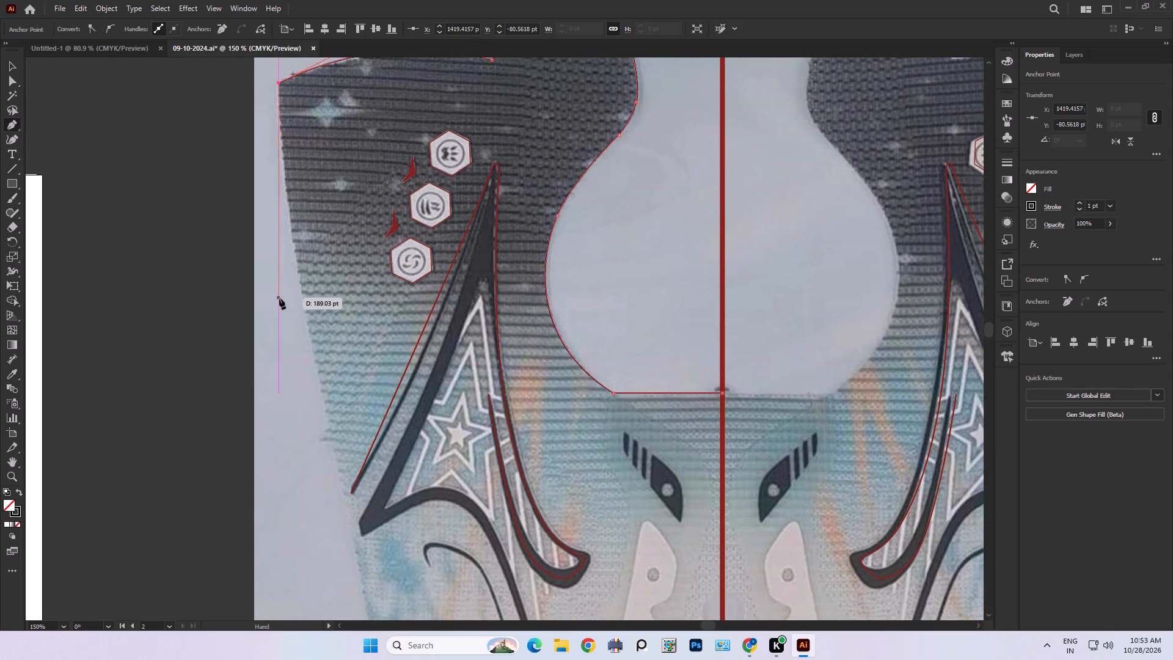
{"action": "scroll", "coordinate": [279, 304], "scroll_direction": "down", "scroll_amount": 3, "text": "alt"}
{"action": "middle_click_drag", "start_coordinate": [309, 386], "coordinate": [264, 283]}
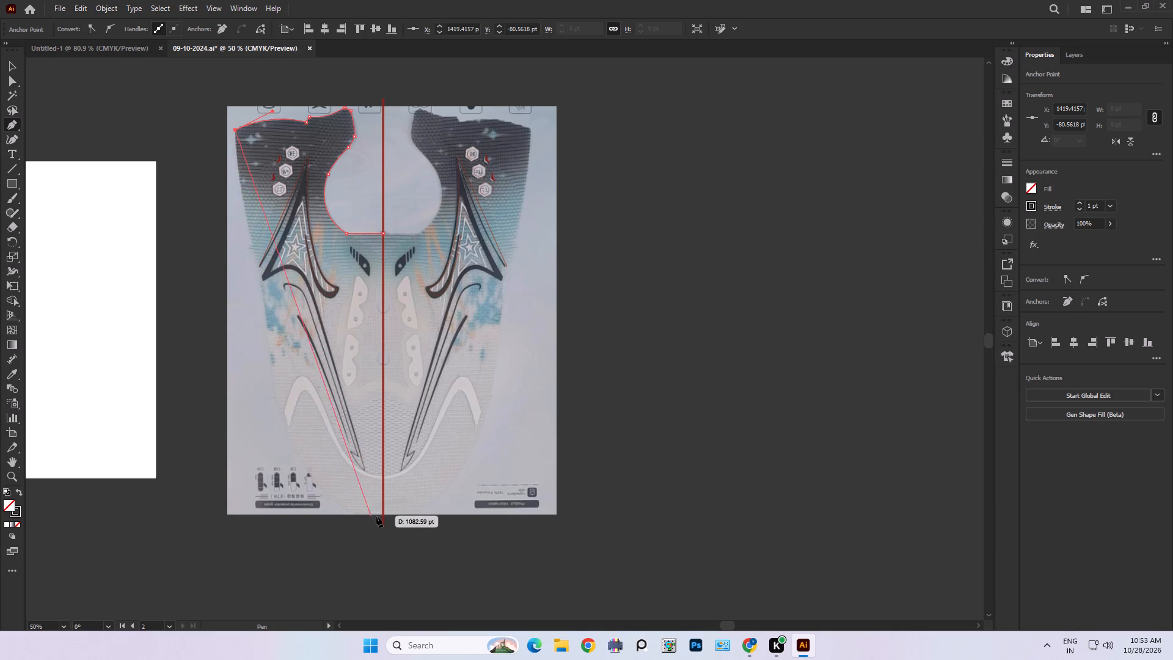
{"action": "scroll", "coordinate": [376, 516], "scroll_direction": "up", "scroll_amount": 2, "text": "alt"}
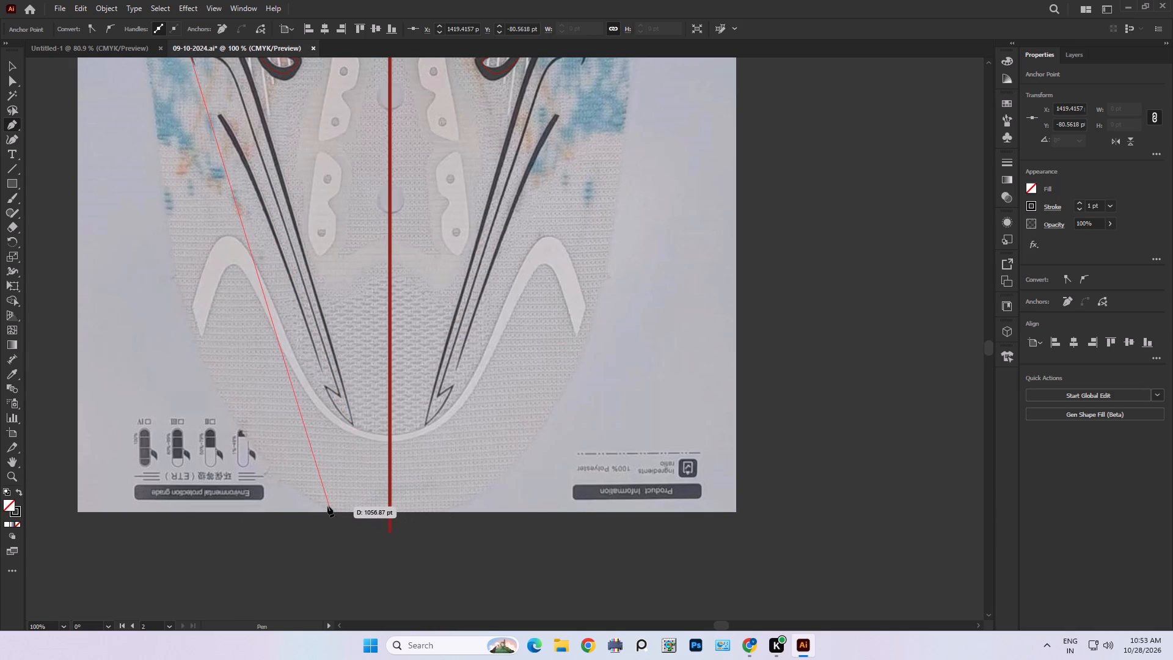
{"action": "scroll", "coordinate": [321, 505], "scroll_direction": "down", "scroll_amount": 1}
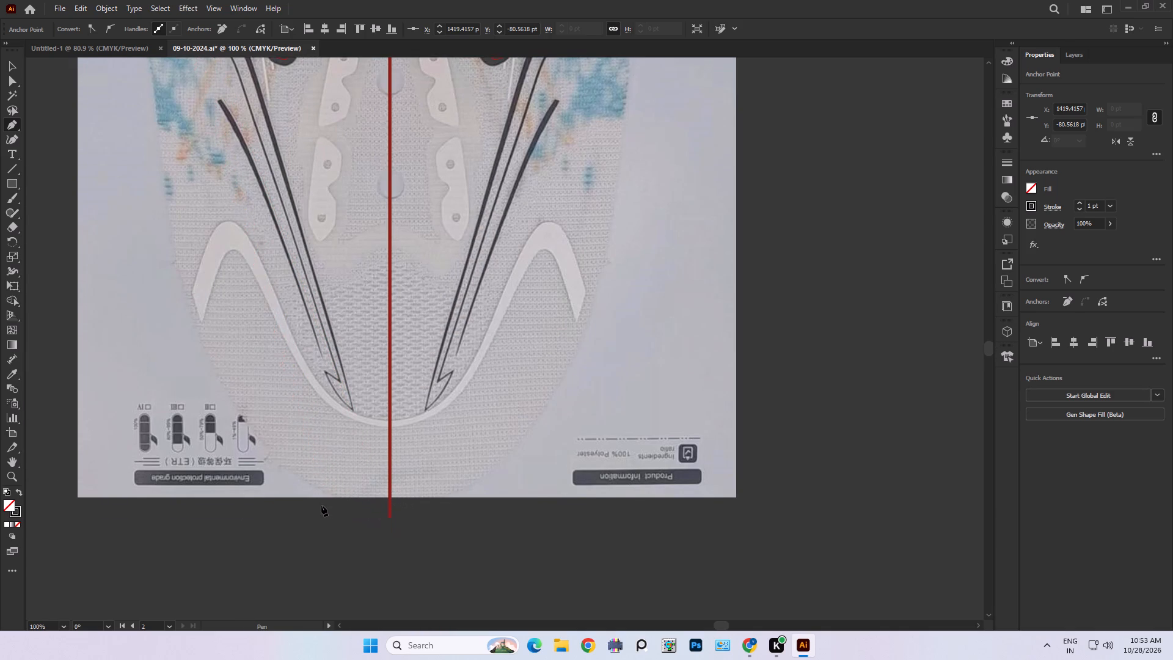
{"action": "scroll", "coordinate": [321, 505], "scroll_direction": "down", "scroll_amount": 1}
{"action": "middle_click_drag", "start_coordinate": [294, 363], "coordinate": [358, 549], "text": "alt"}
{"action": "scroll", "coordinate": [318, 409], "scroll_direction": "down", "scroll_amount": 2, "text": "alt"}
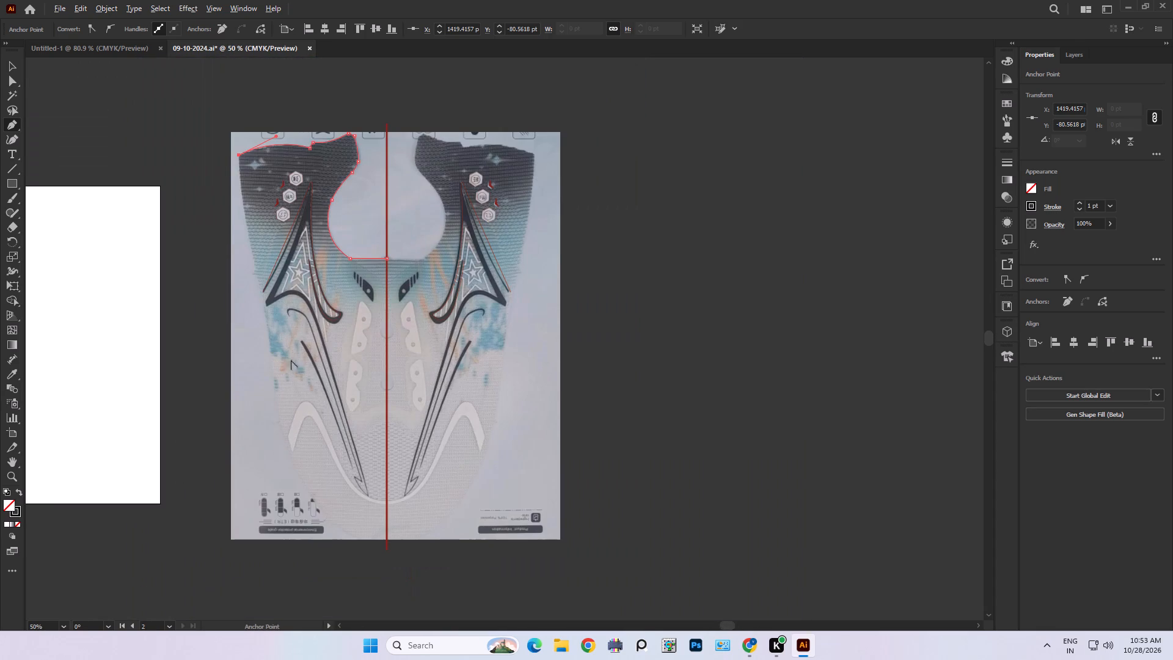
{"action": "scroll", "coordinate": [244, 249], "scroll_direction": "up", "scroll_amount": 3}
{"action": "scroll", "coordinate": [246, 332], "scroll_direction": "up", "scroll_amount": 3, "text": "alt"}
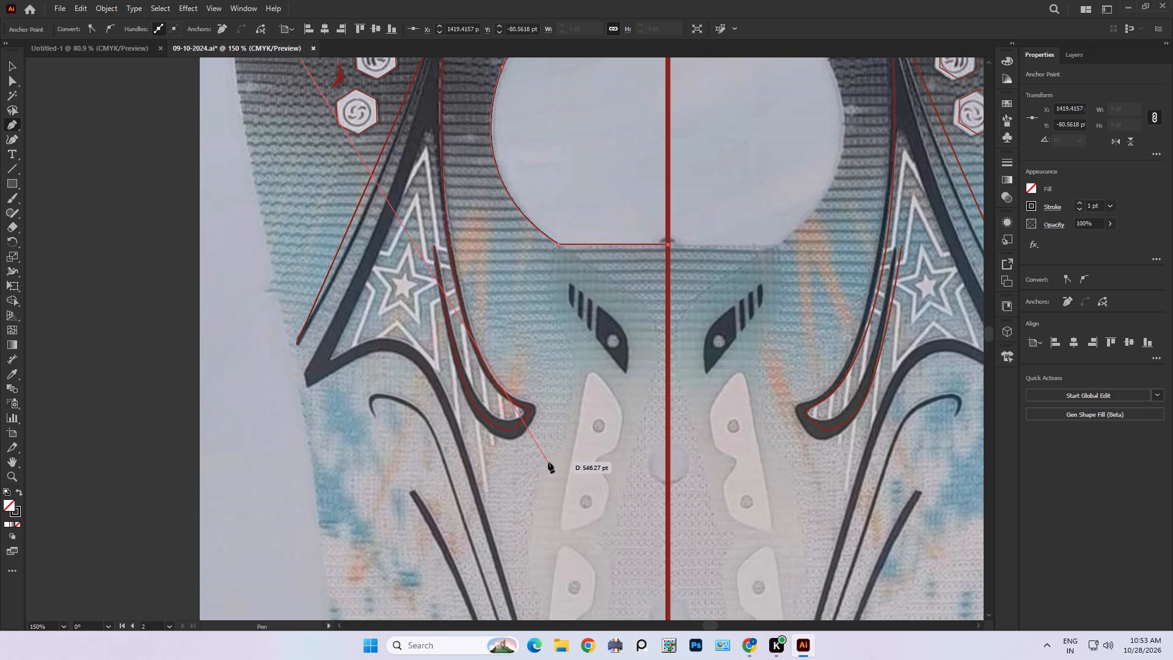
{"action": "middle_click_drag", "start_coordinate": [456, 470], "coordinate": [527, 610]}
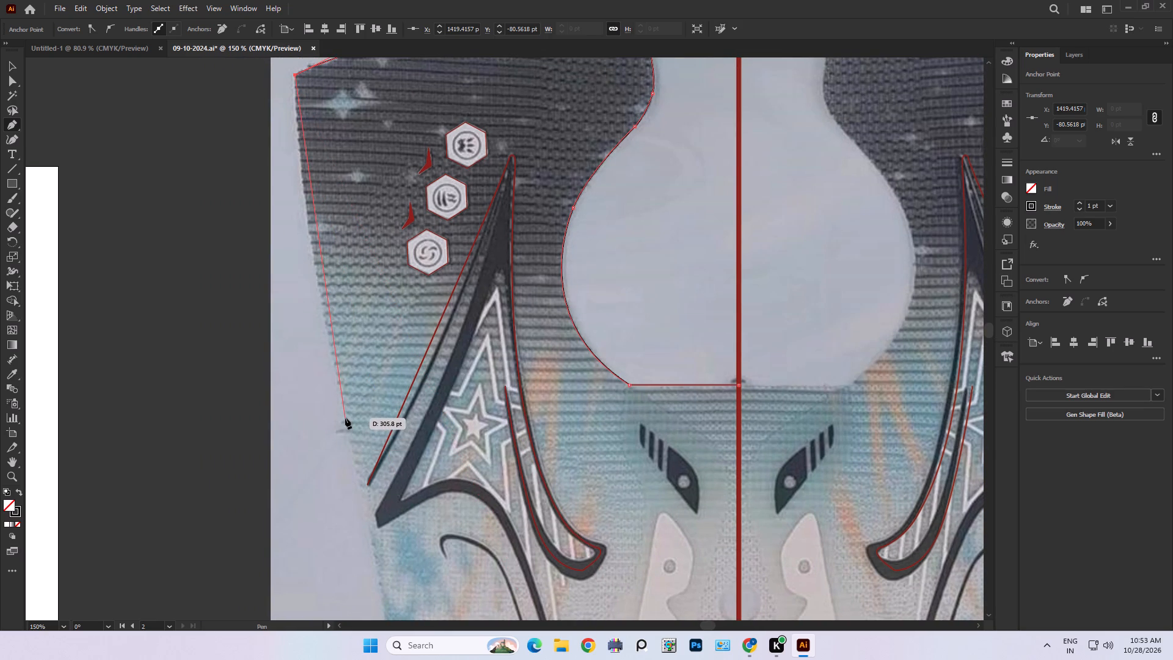
{"action": "left_click_drag", "start_coordinate": [345, 417], "coordinate": [380, 515]}
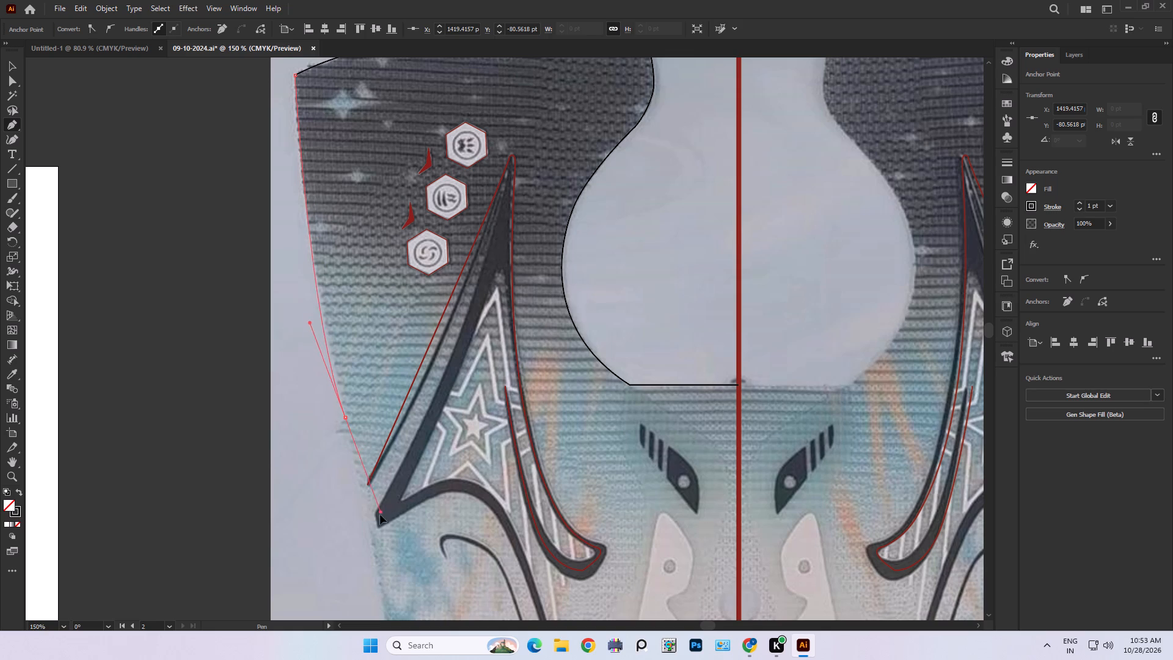
{"action": "left_click_drag", "start_coordinate": [380, 515], "coordinate": [384, 537]}
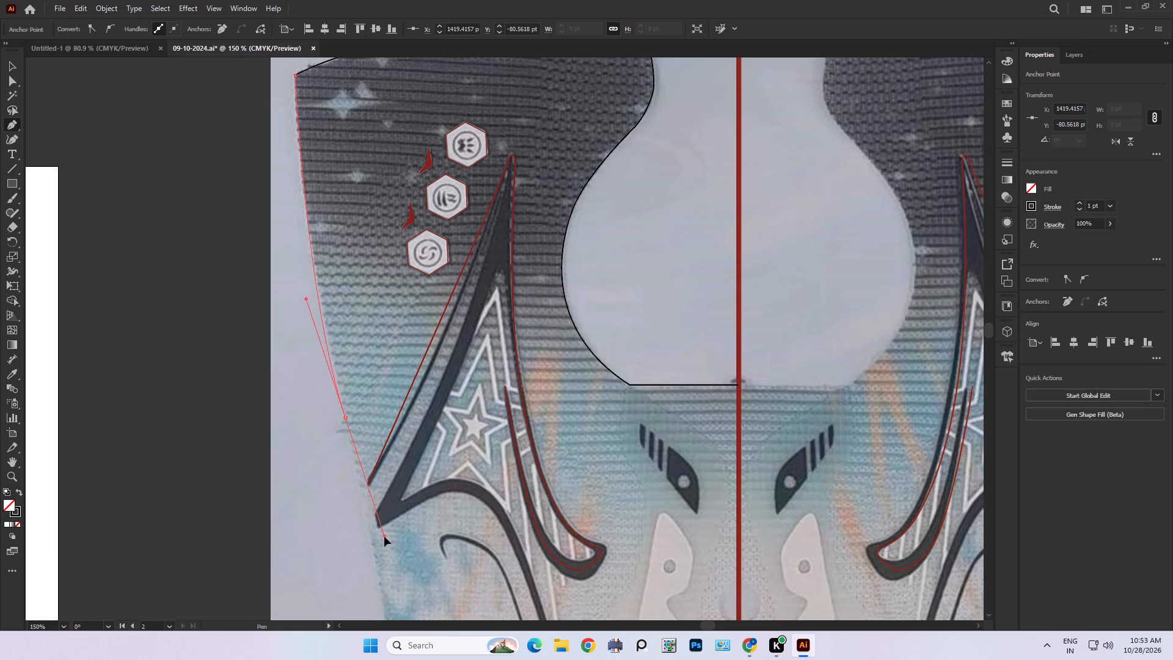
{"action": "left_click_drag", "start_coordinate": [384, 537], "coordinate": [386, 543]}
{"action": "left_click", "coordinate": [343, 417], "text": "alt"}
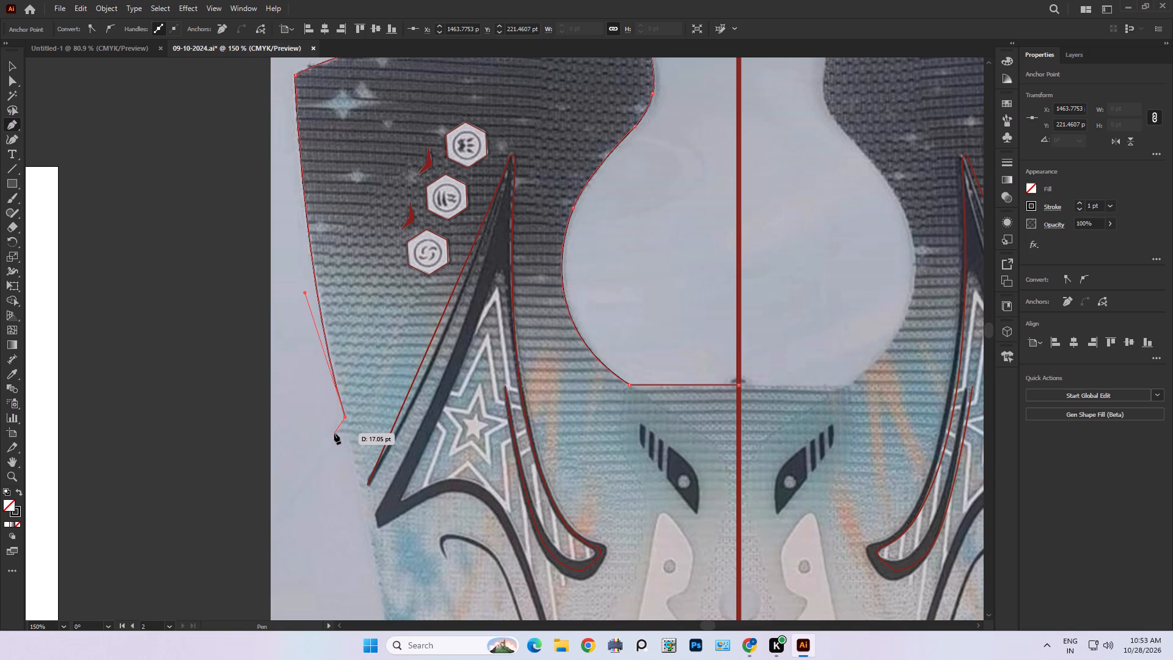
Outline the small protrusion on the side edge with two straight segments, about 17 pt outward and about 13 pt back in.
{"action": "left_click", "coordinate": [334, 433]}
{"action": "scroll", "coordinate": [343, 435], "scroll_direction": "up", "scroll_amount": 3, "text": "alt"}
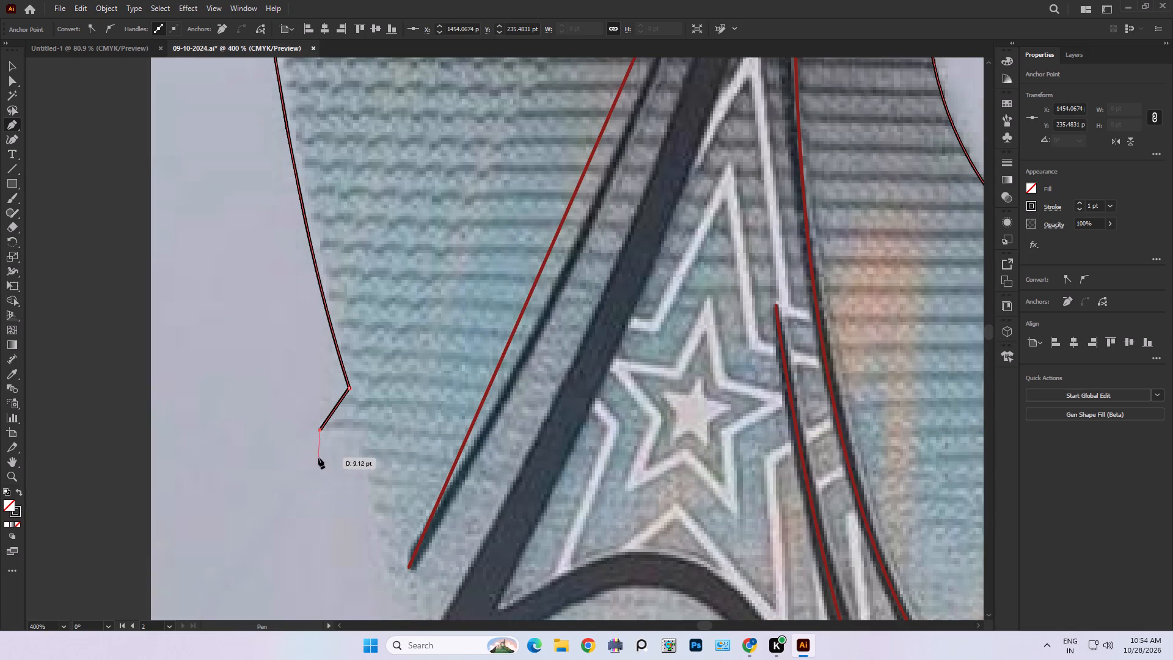
{"action": "left_click", "coordinate": [357, 441]}
Continue the outer side edge from the protrusion down past the blue patches with a gently curved segment ending in a smooth anchor.
{"action": "scroll", "coordinate": [357, 442], "scroll_direction": "down", "scroll_amount": 5, "text": "alt"}
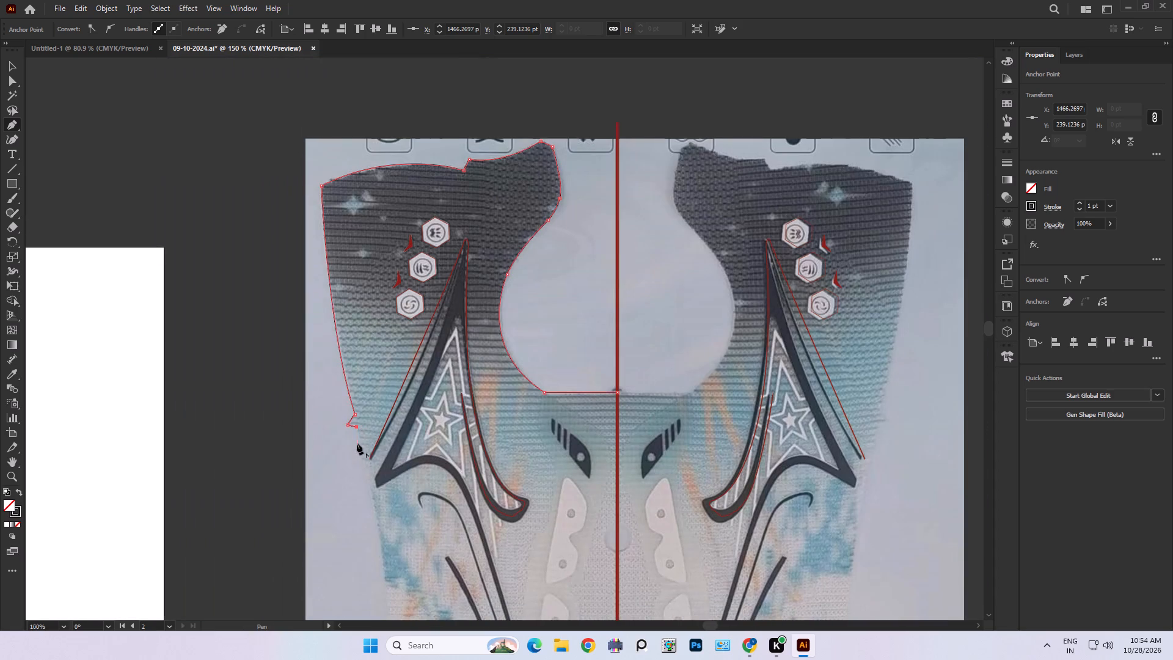
{"action": "middle_click_drag", "start_coordinate": [376, 538], "coordinate": [353, 177]}
{"action": "middle_click_drag", "start_coordinate": [382, 310], "coordinate": [389, 350]}
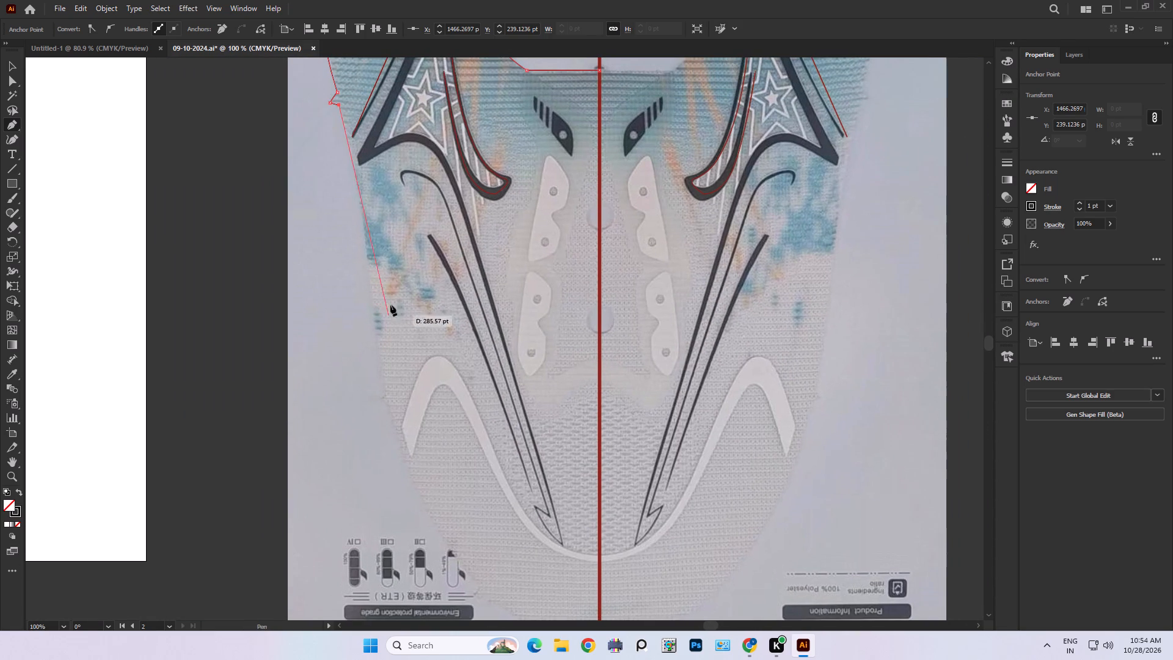
{"action": "middle_click_drag", "start_coordinate": [391, 275], "coordinate": [416, 375]}
{"action": "scroll", "coordinate": [388, 344], "scroll_direction": "up", "scroll_amount": 1, "text": "alt"}
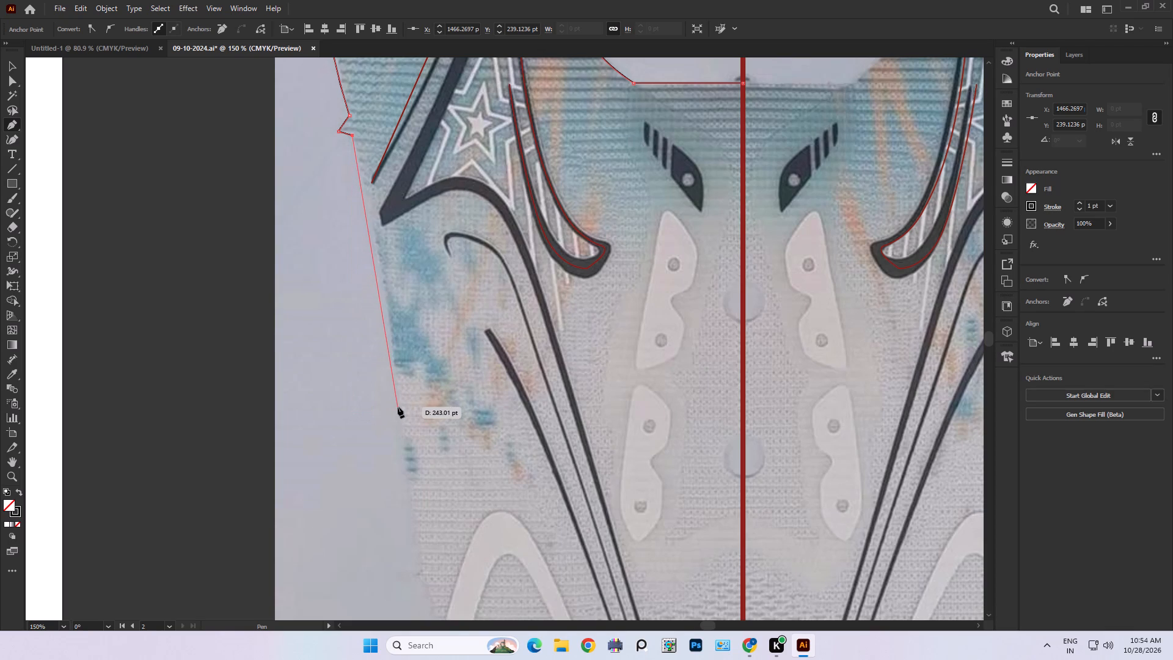
{"action": "left_click_drag", "start_coordinate": [398, 407], "coordinate": [409, 471]}
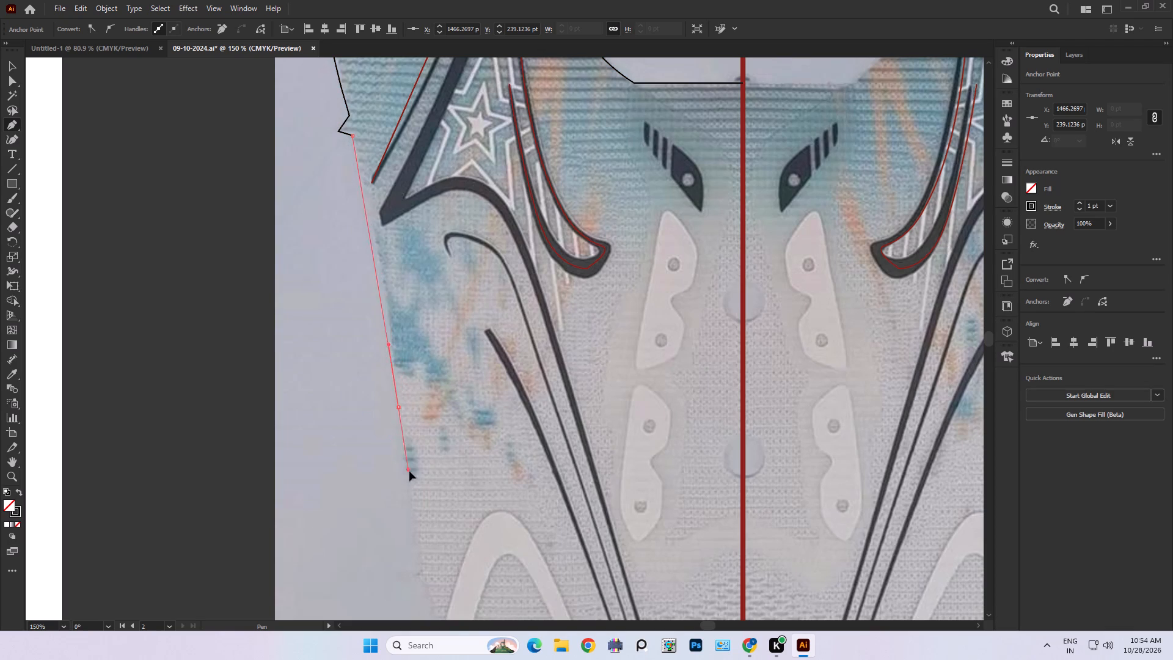
{"action": "left_click_drag", "start_coordinate": [409, 471], "coordinate": [402, 522]}
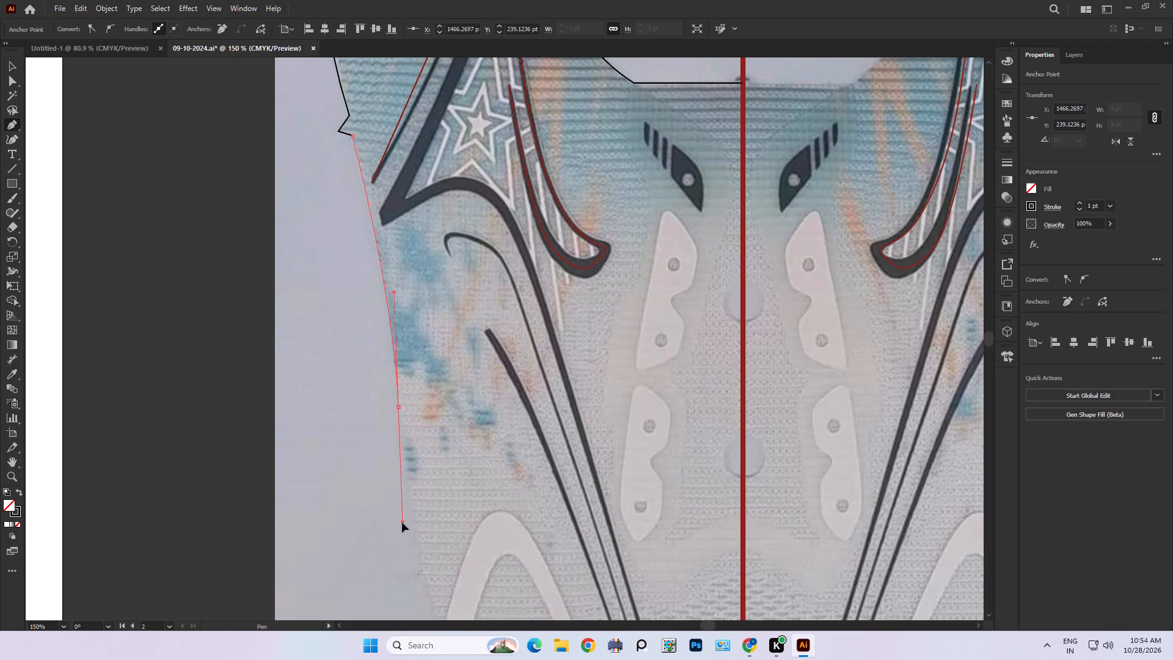
{"action": "left_click_drag", "start_coordinate": [402, 522], "coordinate": [407, 516]}
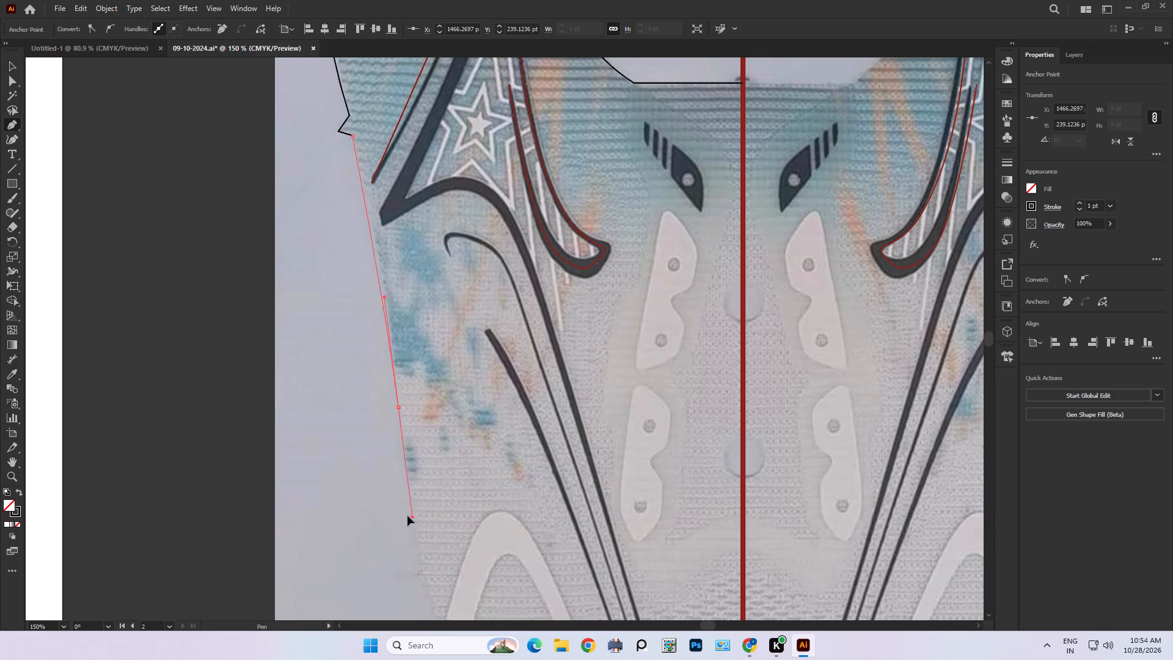
{"action": "left_click_drag", "start_coordinate": [407, 516], "coordinate": [406, 517]}
Extend the outline along the lower side curve to a smooth anchor just above the environmental grade symbols.
{"action": "middle_click_drag", "start_coordinate": [426, 547], "coordinate": [349, 262]}
{"action": "middle_click_drag", "start_coordinate": [407, 452], "coordinate": [374, 400]}
{"action": "middle_click_drag", "start_coordinate": [375, 391], "coordinate": [390, 483]}
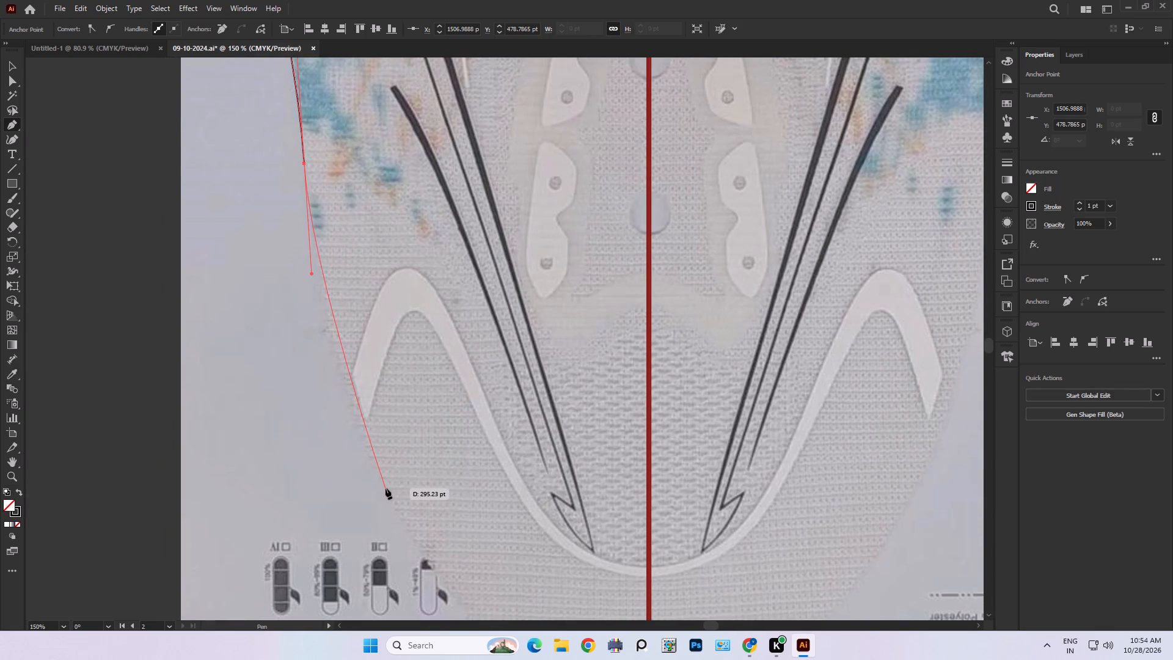
{"action": "left_click_drag", "start_coordinate": [386, 488], "coordinate": [412, 530]}
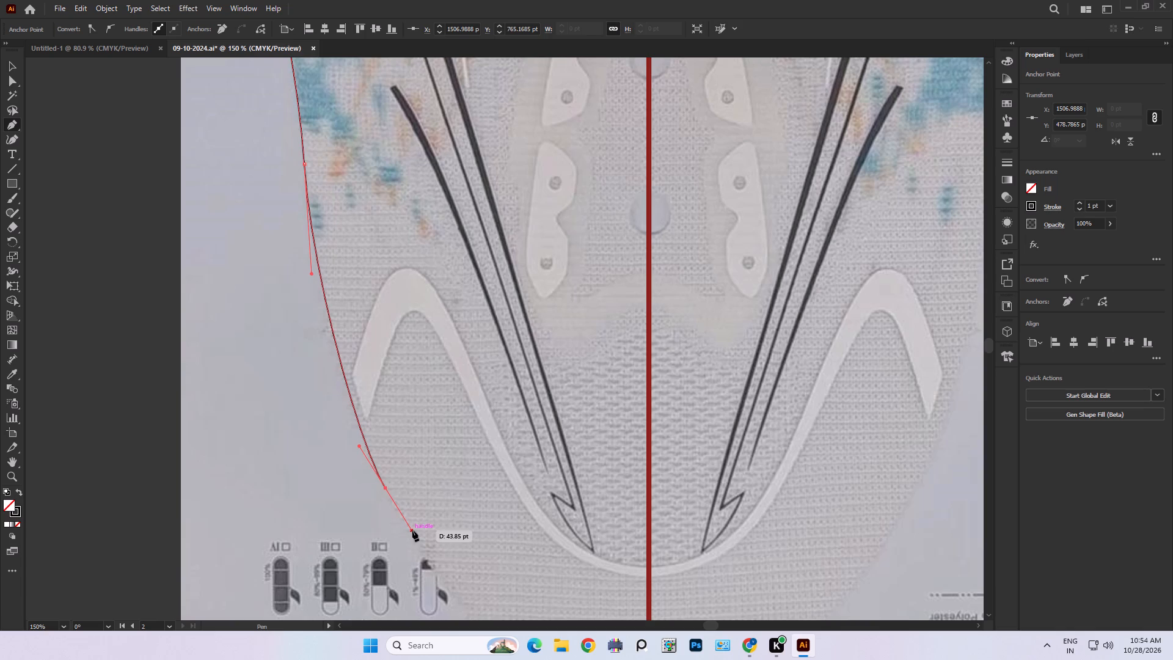
Undo the last curve and redraw it as a shorter segment, about 145 pt, ending in a corner point beside the white arch.
{"action": "key", "text": "ctrl+z"}
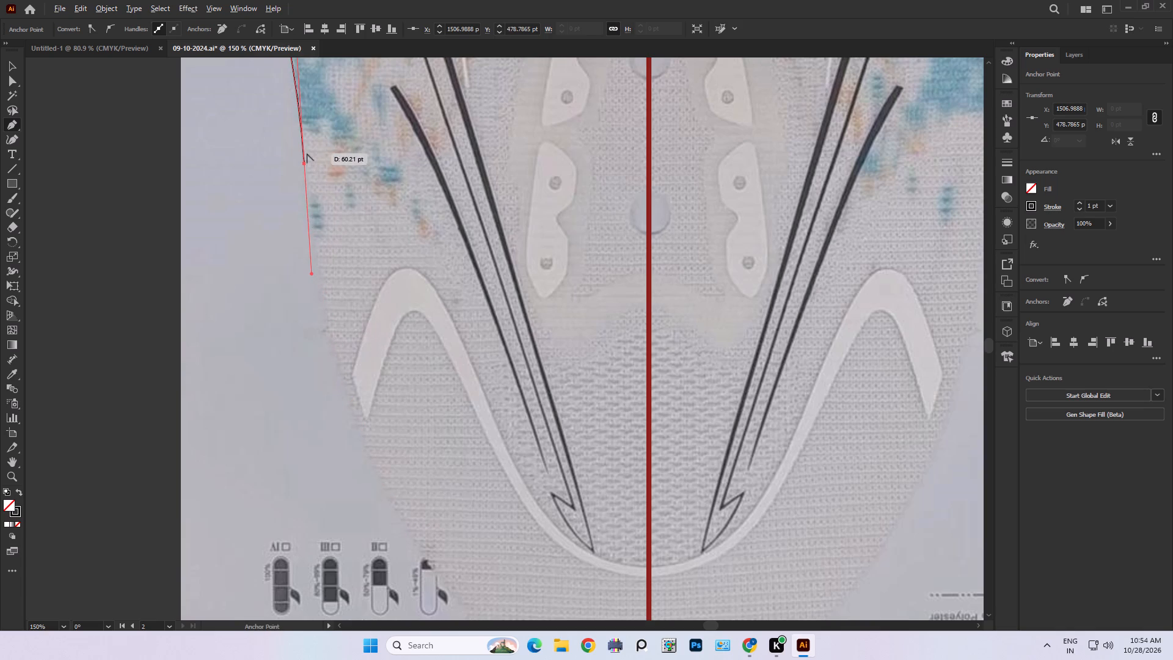
{"action": "left_click", "coordinate": [305, 165], "text": "alt"}
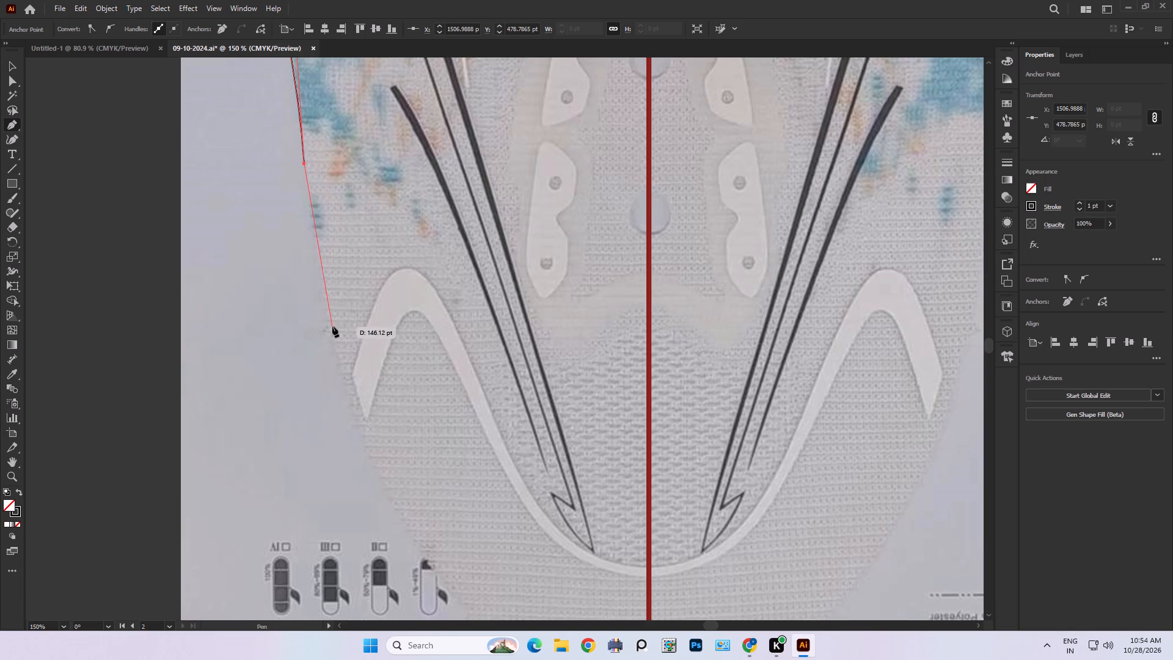
{"action": "left_click_drag", "start_coordinate": [329, 326], "coordinate": [334, 337]}
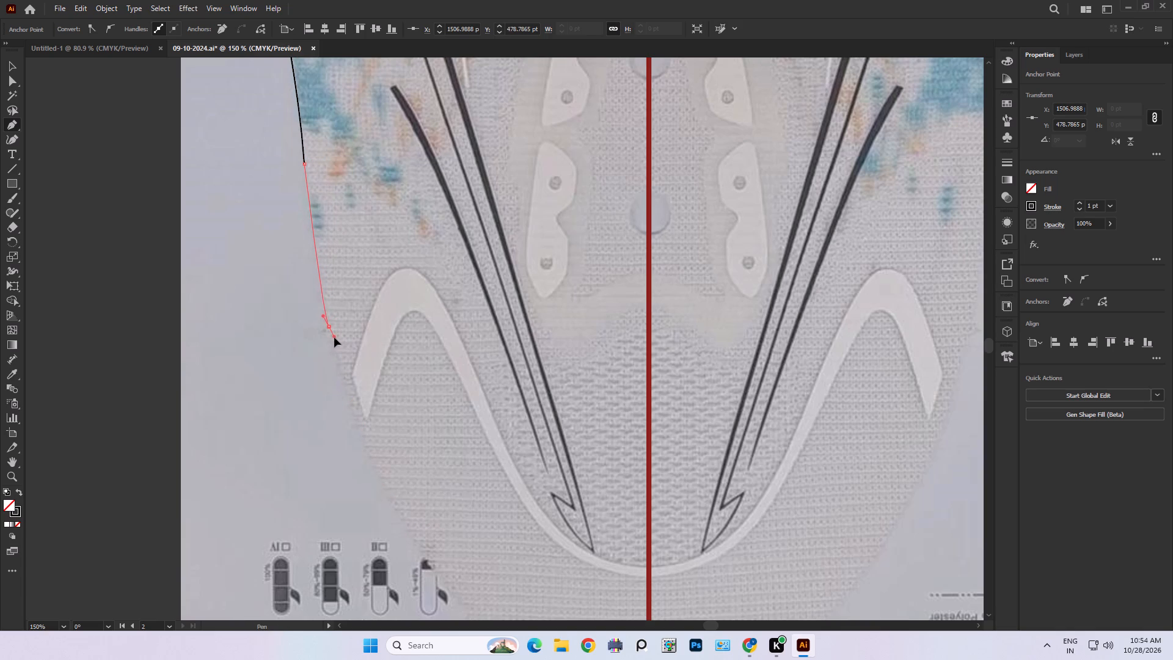
{"action": "left_click_drag", "start_coordinate": [334, 337], "coordinate": [332, 338]}
{"action": "left_click", "coordinate": [329, 328], "text": "alt"}
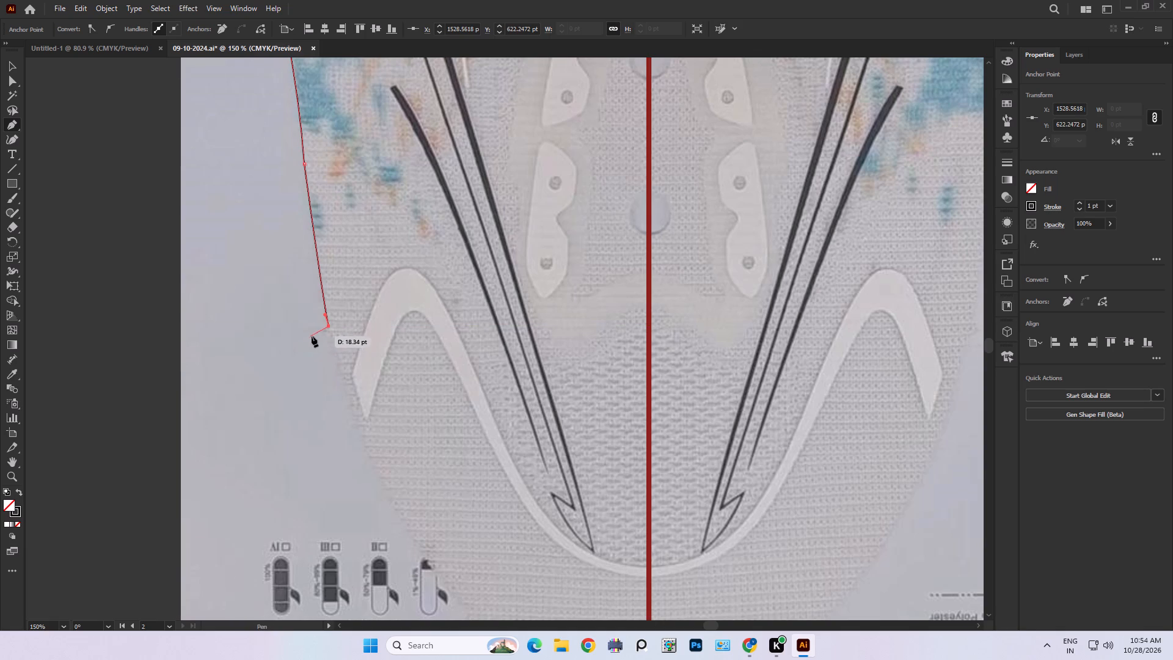
Outline the small protrusion beside the white arch with two straight segments, about 11 pt outward and about 13 pt back in.
{"action": "scroll", "coordinate": [312, 336], "scroll_direction": "up", "scroll_amount": 4}
{"action": "scroll", "coordinate": [318, 391], "scroll_direction": "up", "scroll_amount": 4, "text": "alt"}
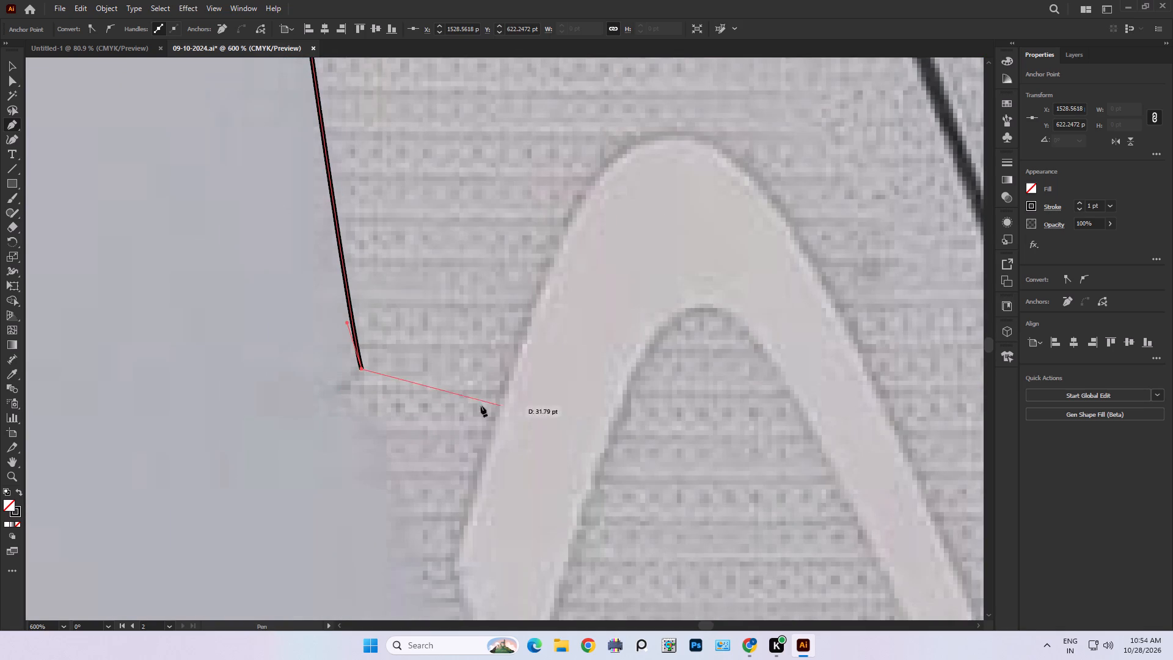
{"action": "scroll", "coordinate": [331, 406], "scroll_direction": "down", "scroll_amount": 2, "text": "alt"}
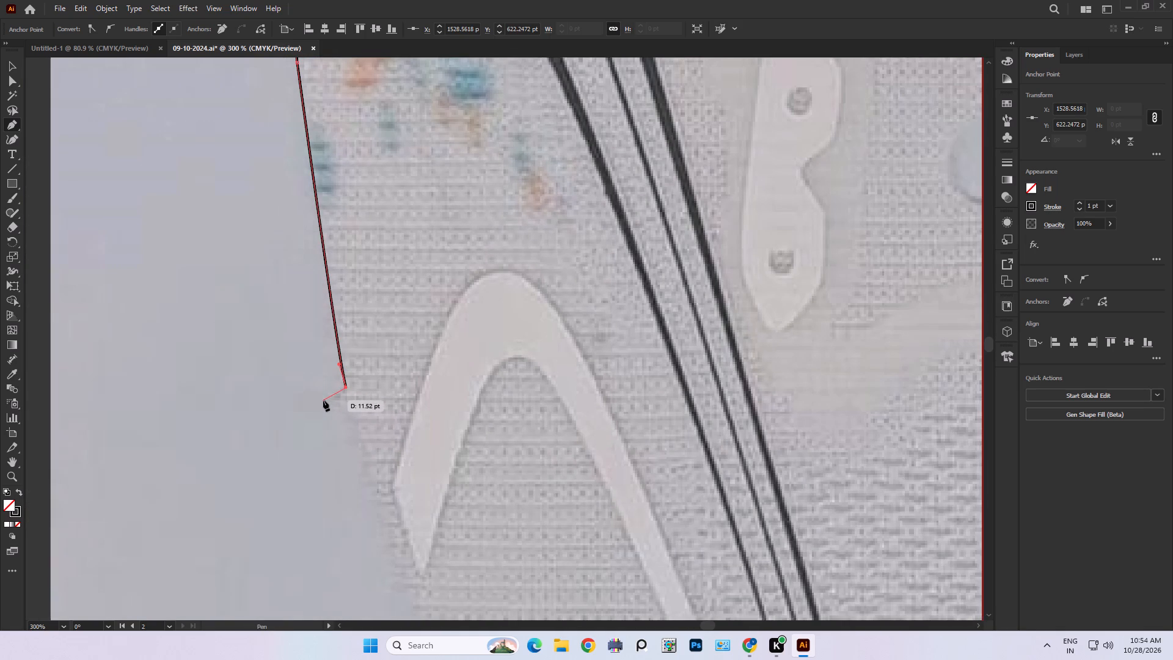
{"action": "left_click", "coordinate": [324, 400]}
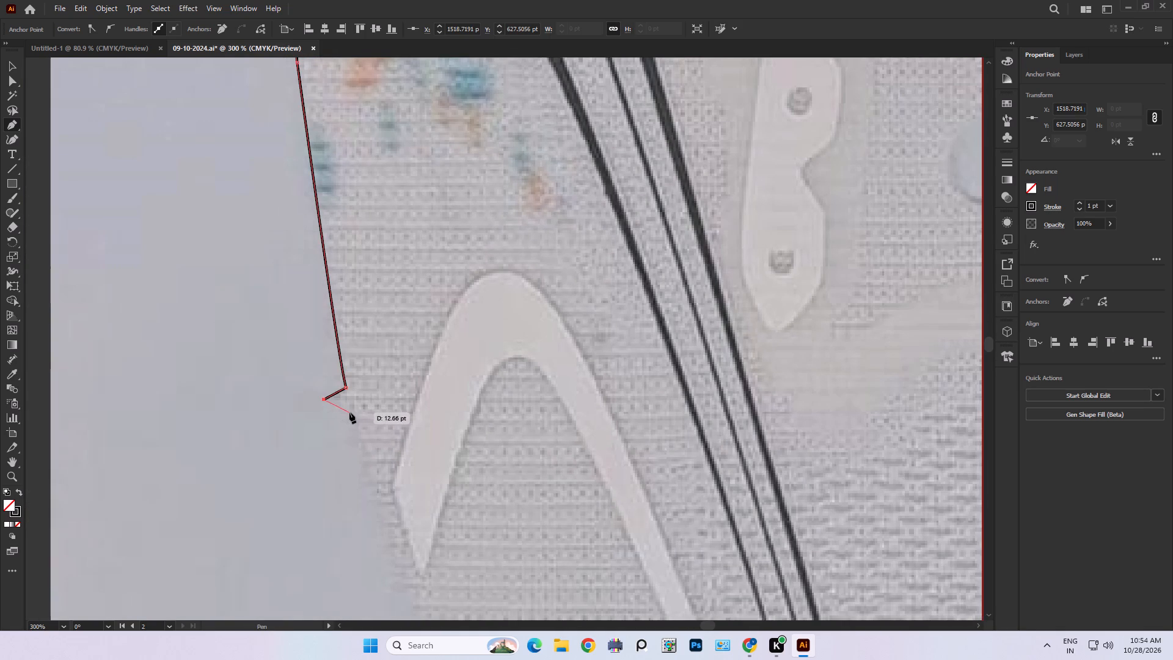
{"action": "left_click", "coordinate": [351, 413]}
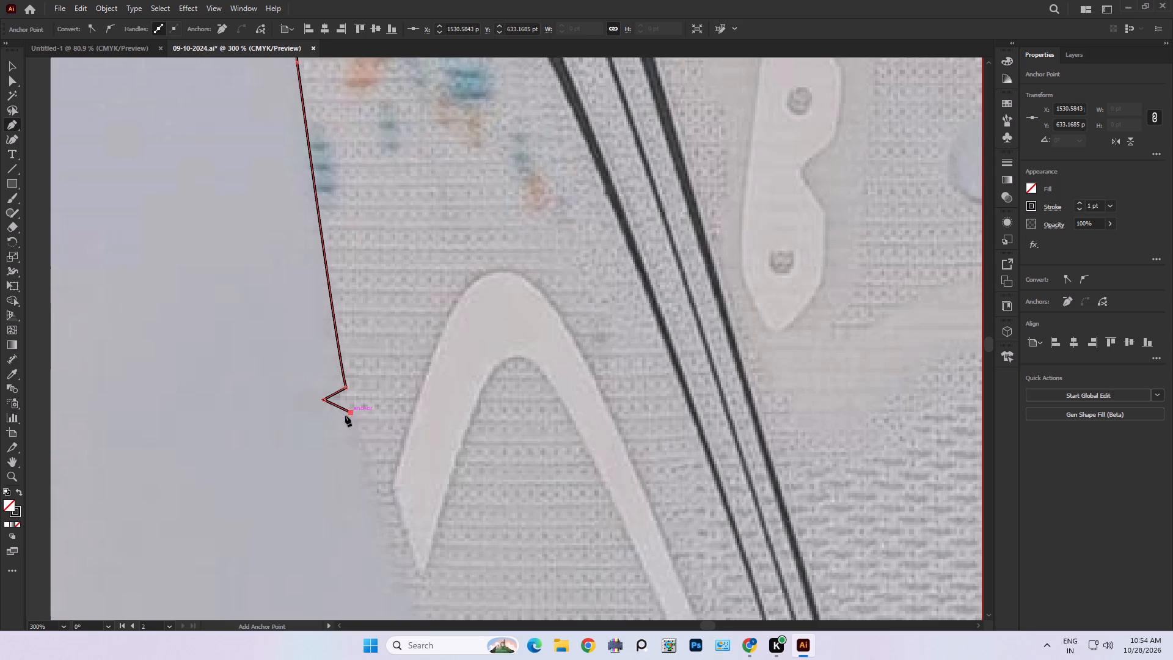
Trace the lower side edge with one long curve from the protrusion to the photo's lower border, and remove the end anchor's outgoing handle.
{"action": "middle_click_drag", "start_coordinate": [367, 481], "coordinate": [316, 306]}
{"action": "scroll", "coordinate": [316, 307], "scroll_direction": "down", "scroll_amount": 2, "text": "alt"}
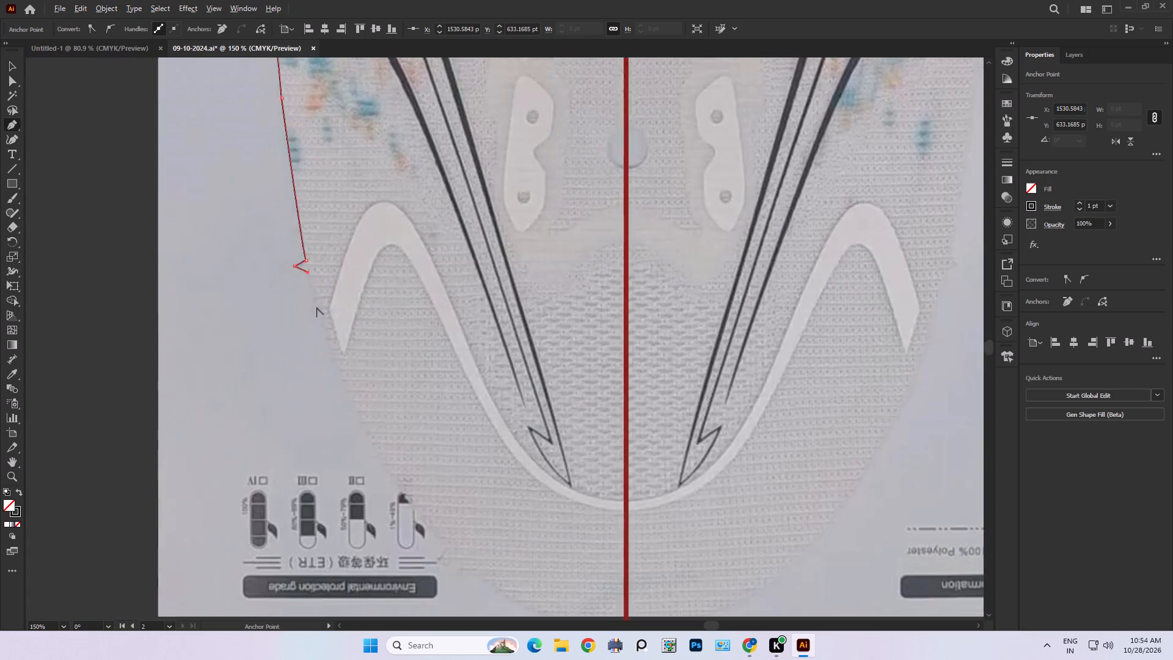
{"action": "scroll", "coordinate": [316, 307], "scroll_direction": "down", "scroll_amount": 1, "text": "alt"}
{"action": "middle_click_drag", "start_coordinate": [415, 458], "coordinate": [331, 341]}
{"action": "scroll", "coordinate": [338, 356], "scroll_direction": "up", "scroll_amount": 2, "text": "alt"}
{"action": "middle_click_drag", "start_coordinate": [338, 356], "coordinate": [378, 406]}
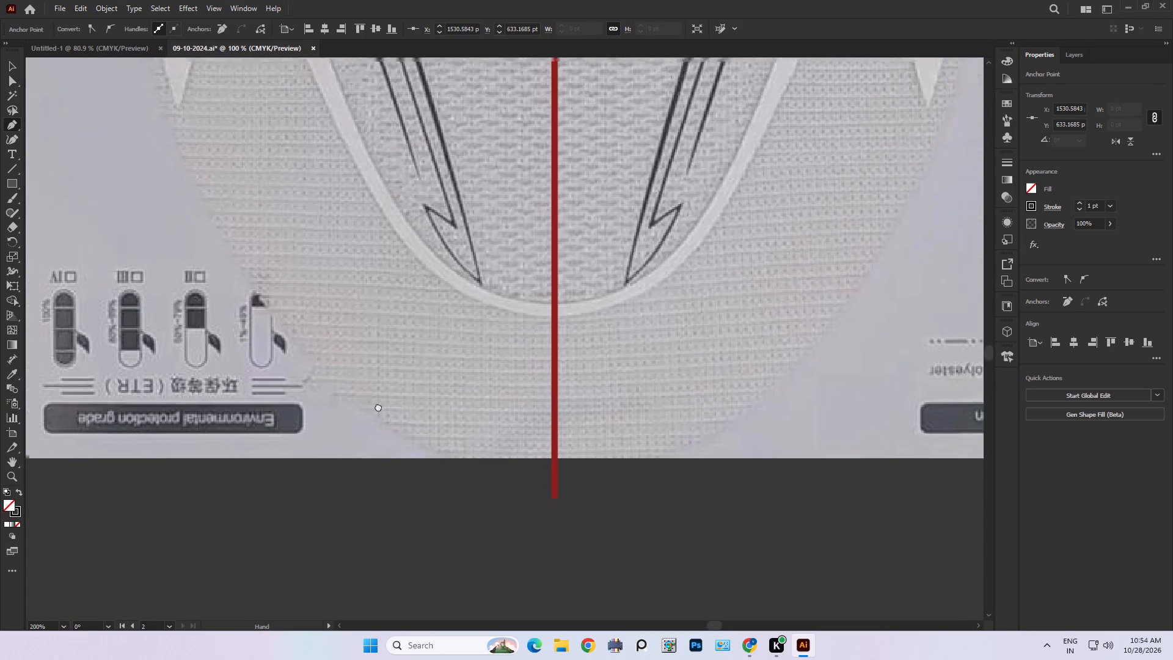
{"action": "middle_click_drag", "start_coordinate": [378, 406], "coordinate": [448, 485]}
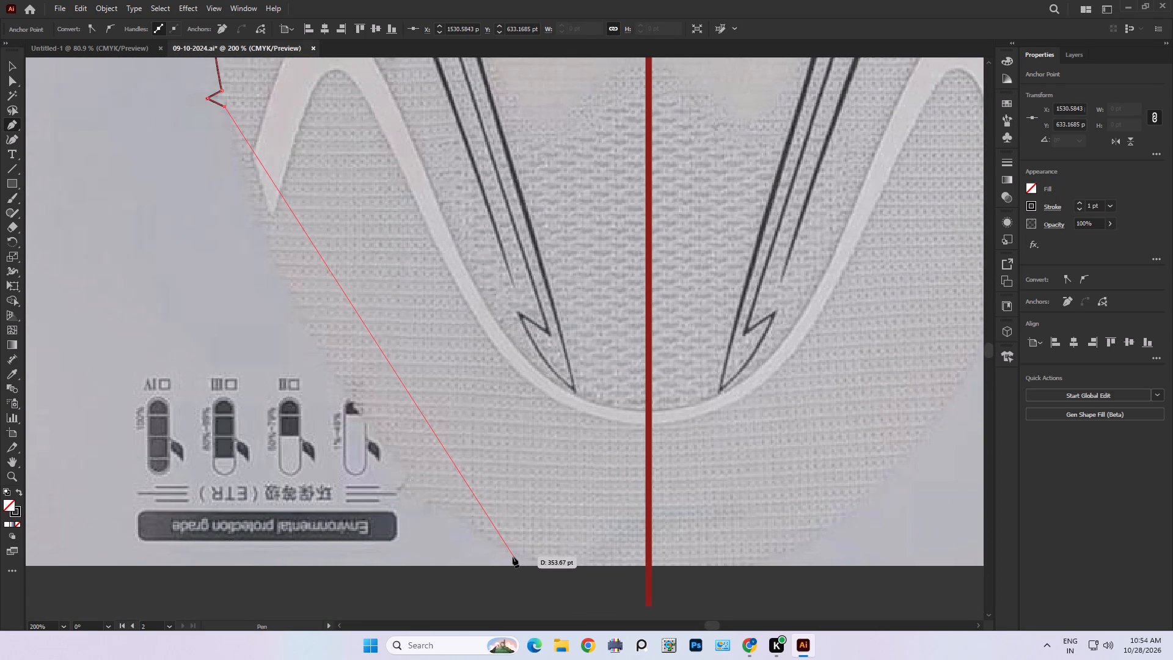
{"action": "left_click_drag", "start_coordinate": [514, 557], "coordinate": [654, 579]}
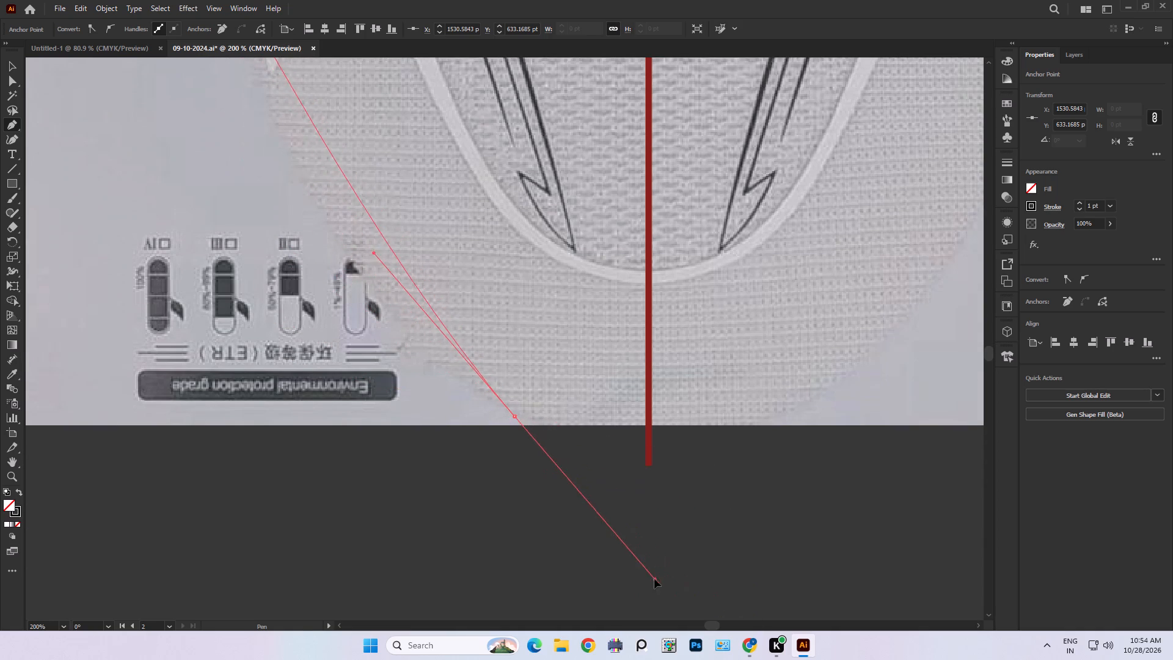
{"action": "left_click_drag", "start_coordinate": [654, 579], "coordinate": [763, 599]}
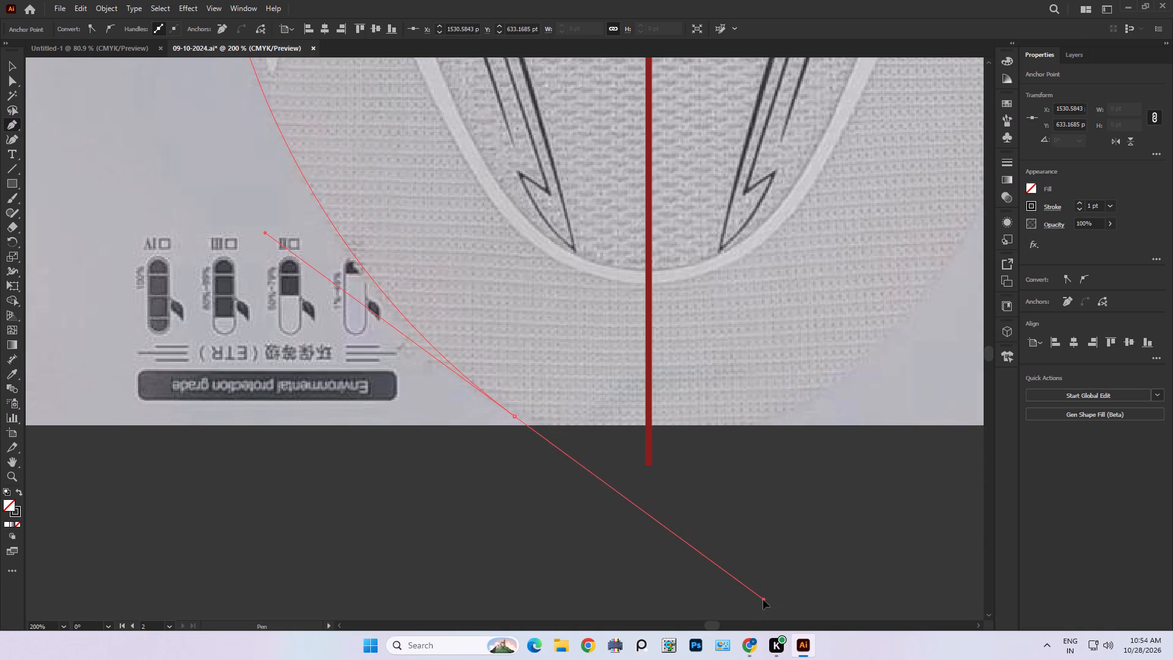
{"action": "left_click_drag", "start_coordinate": [763, 599], "coordinate": [777, 508]}
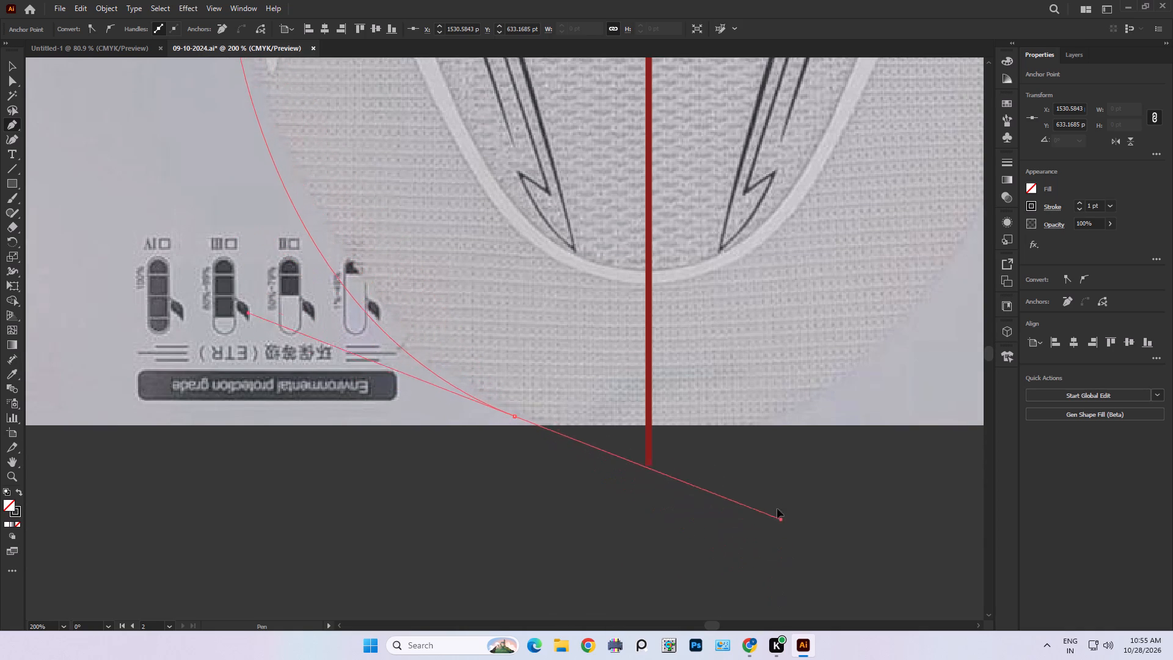
{"action": "left_click_drag", "start_coordinate": [777, 508], "coordinate": [750, 544]}
{"action": "middle_click_drag", "start_coordinate": [582, 369], "coordinate": [657, 586]}
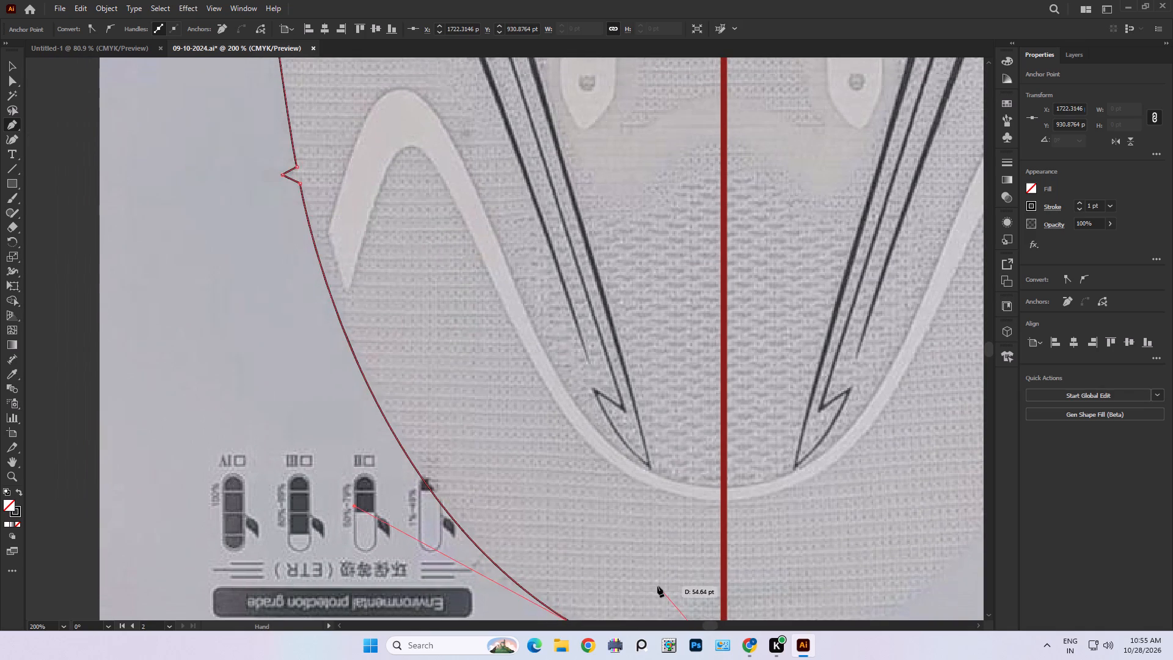
{"action": "middle_click_drag", "start_coordinate": [652, 577], "coordinate": [494, 244]}
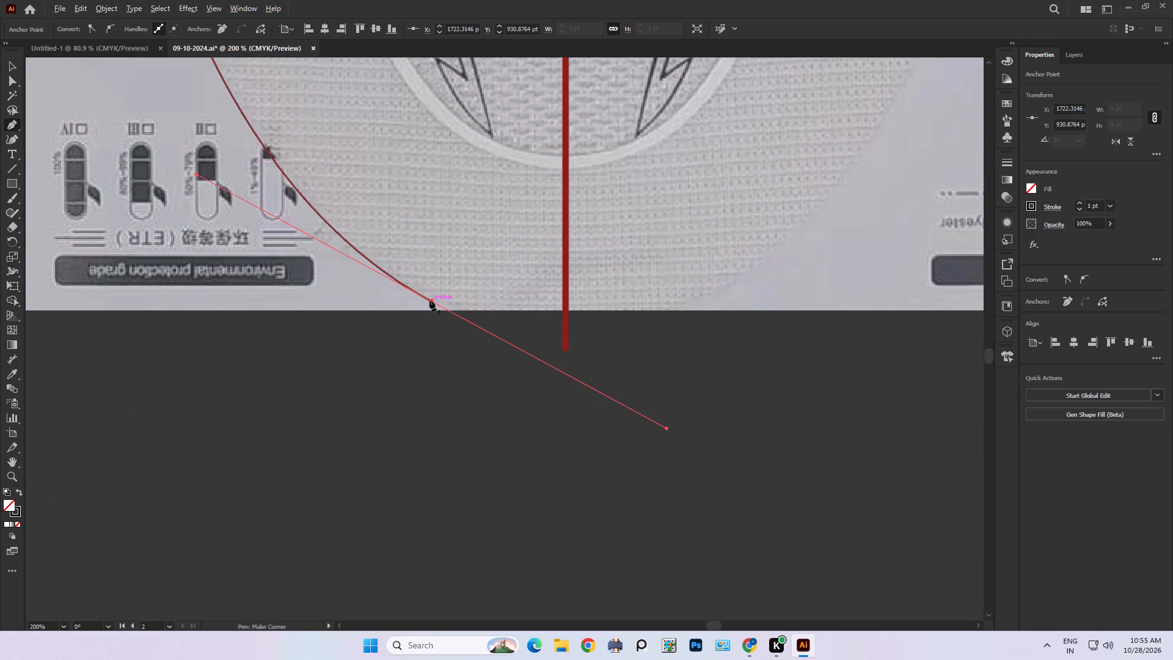
{"action": "left_click", "coordinate": [429, 300], "text": "alt"}
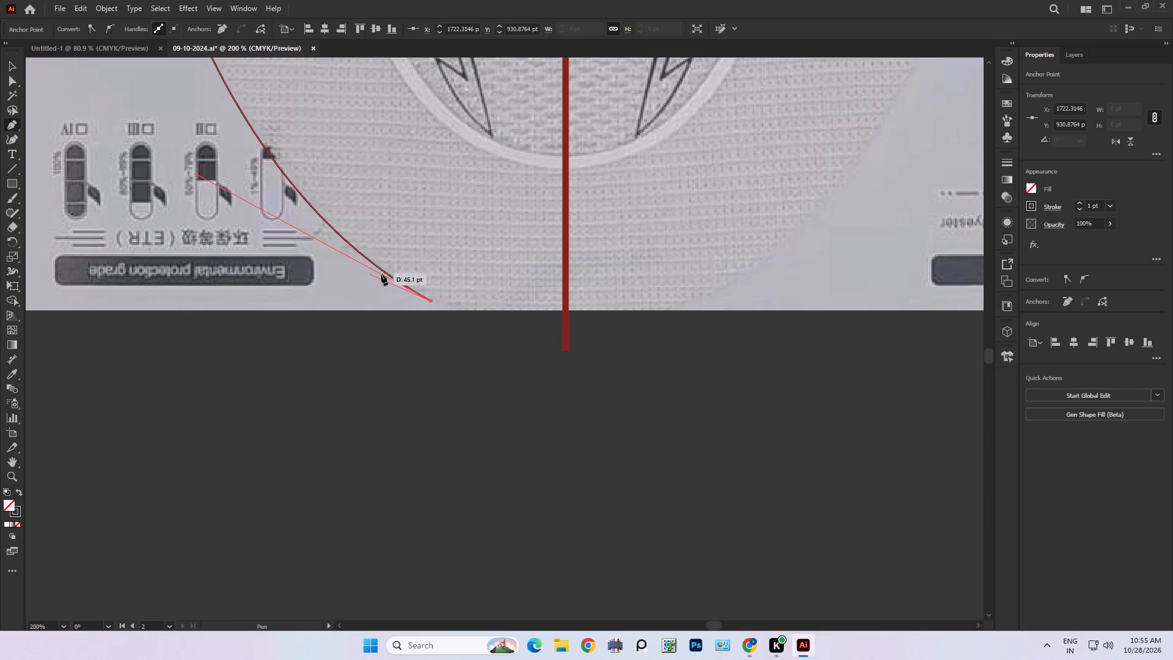
Shorten the outline by adding an anchor on the curve beside the environmental grade symbols and deleting the end anchor beyond it.
{"action": "left_click", "coordinate": [329, 227]}
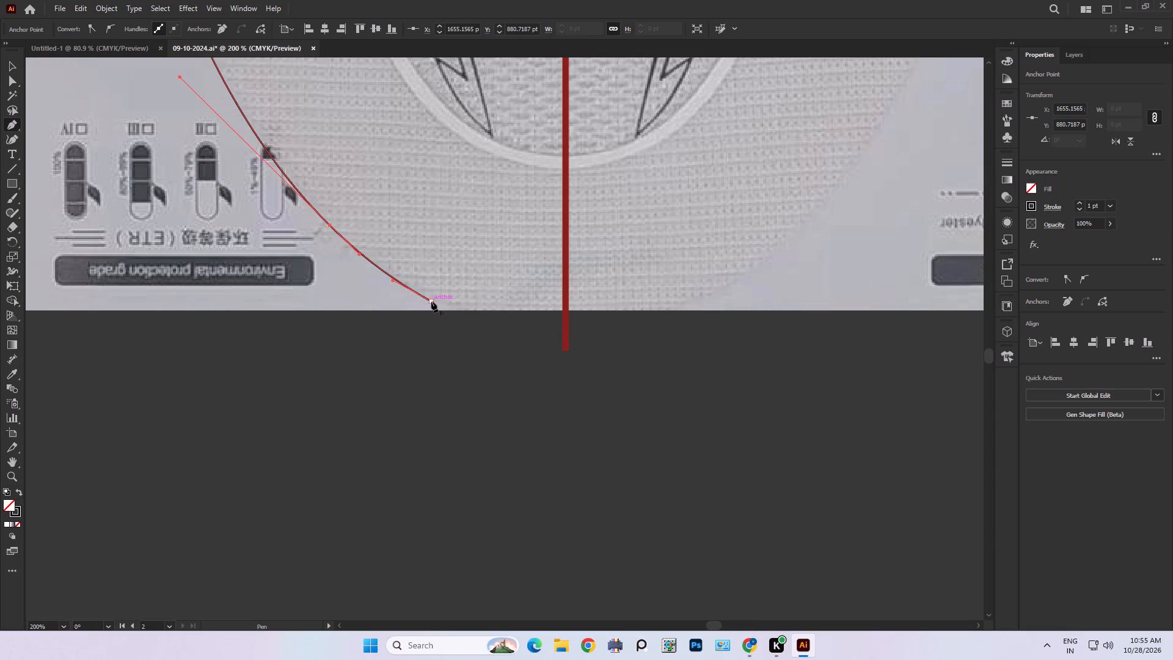
{"action": "left_click", "coordinate": [431, 301], "text": "alt"}
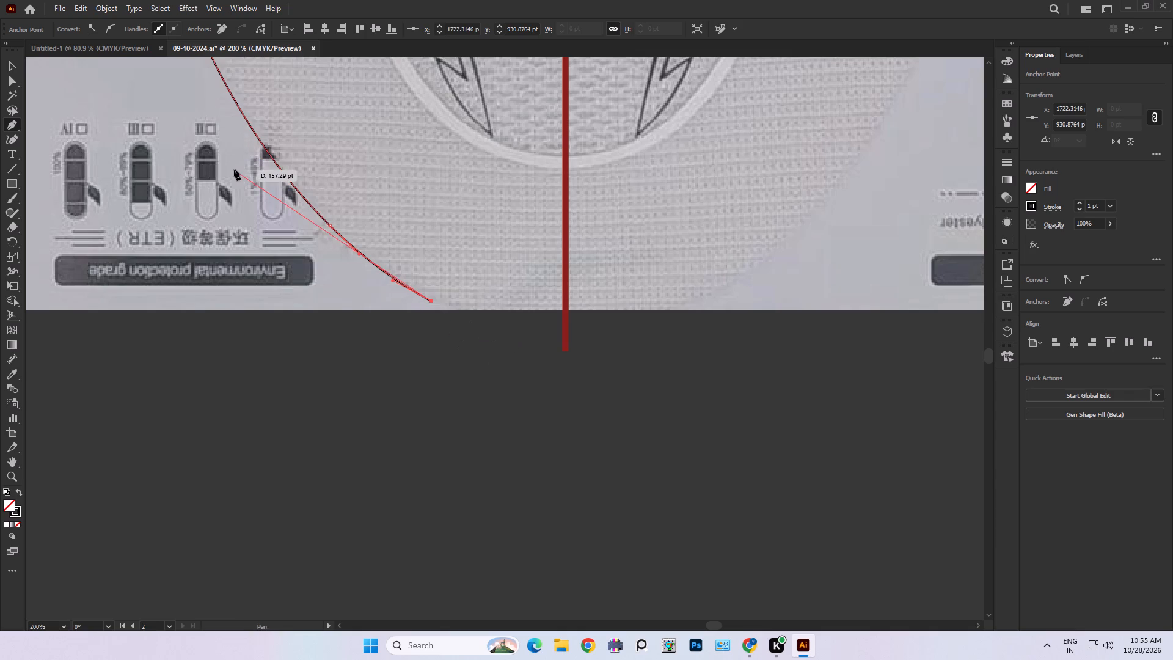
{"action": "left_click", "coordinate": [16, 68]}
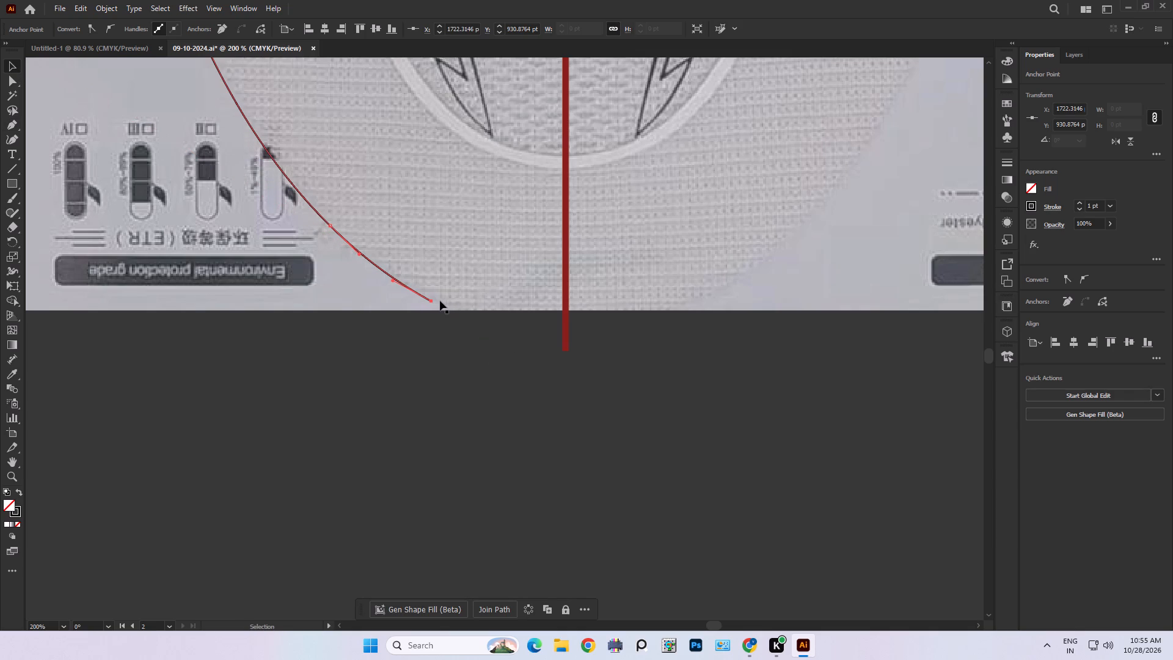
{"action": "left_click", "coordinate": [431, 301]}
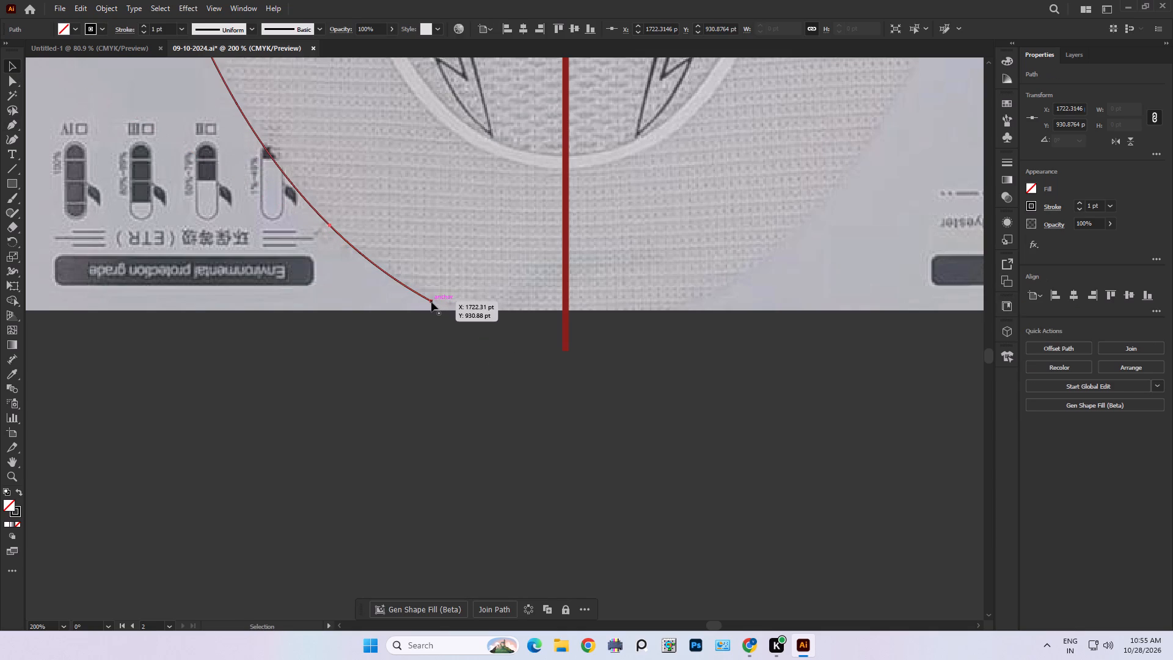
{"action": "left_click", "coordinate": [461, 375]}
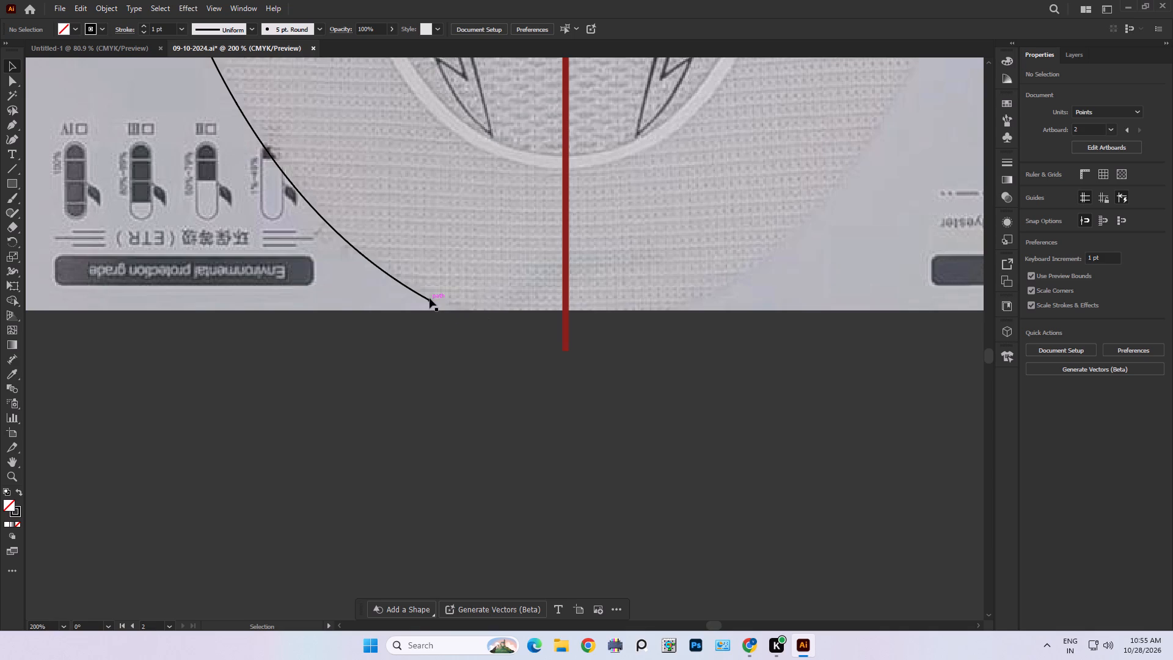
{"action": "left_click", "coordinate": [431, 302]}
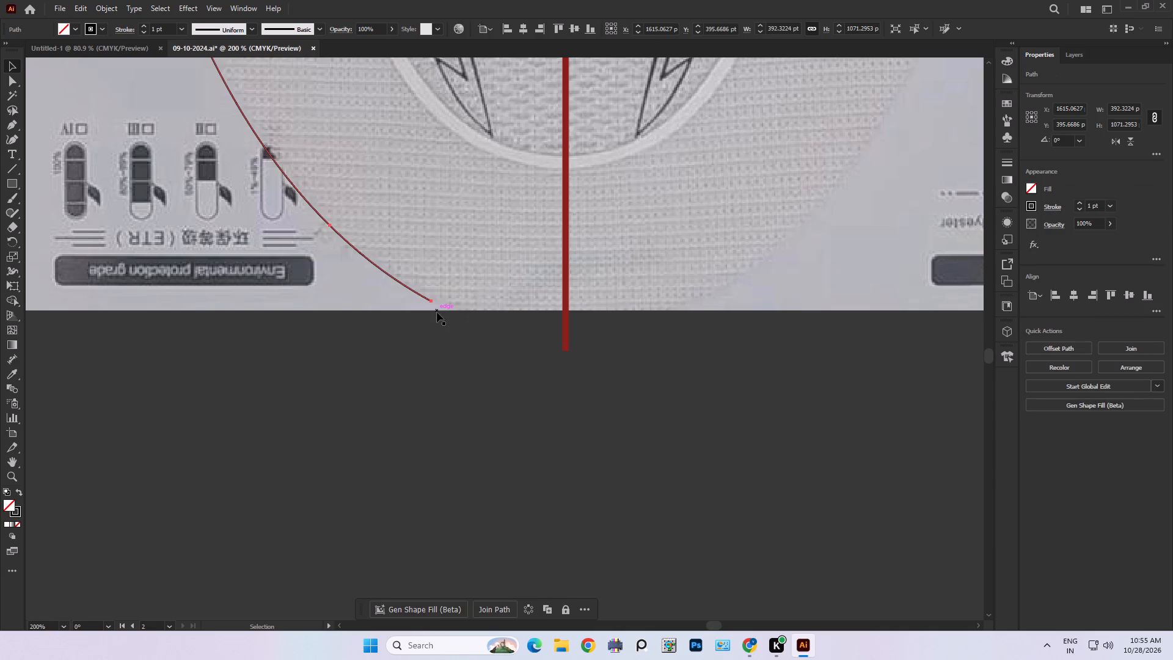
{"action": "key", "text": "a"}
{"action": "left_click", "coordinate": [430, 301]}
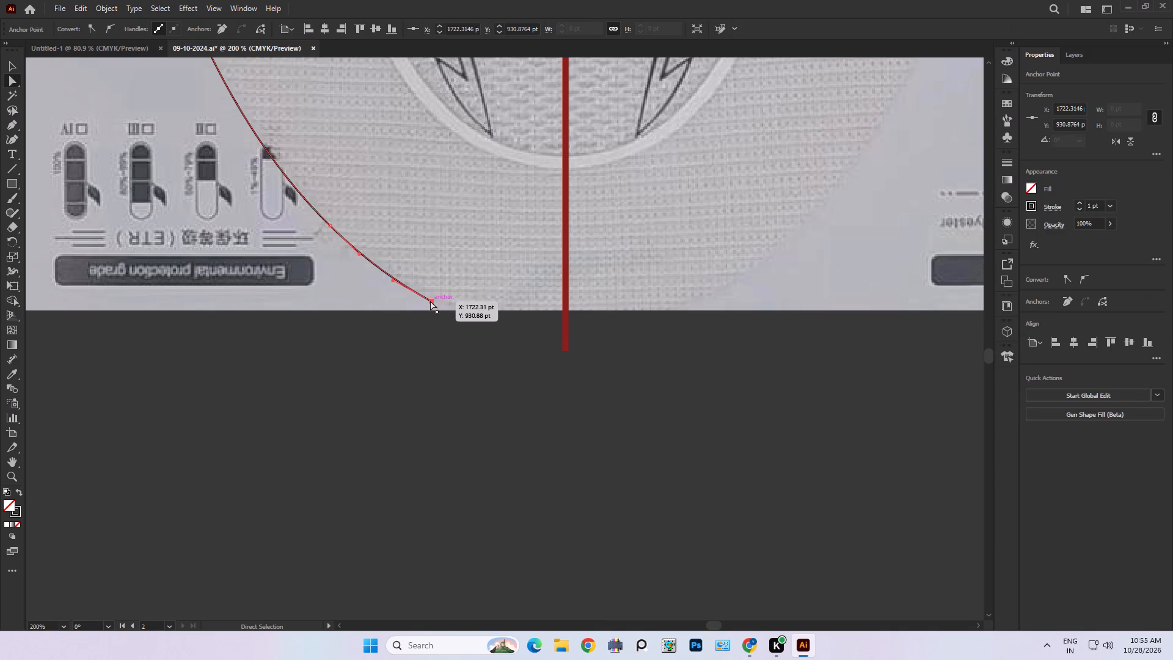
{"action": "key", "text": "Delete"}
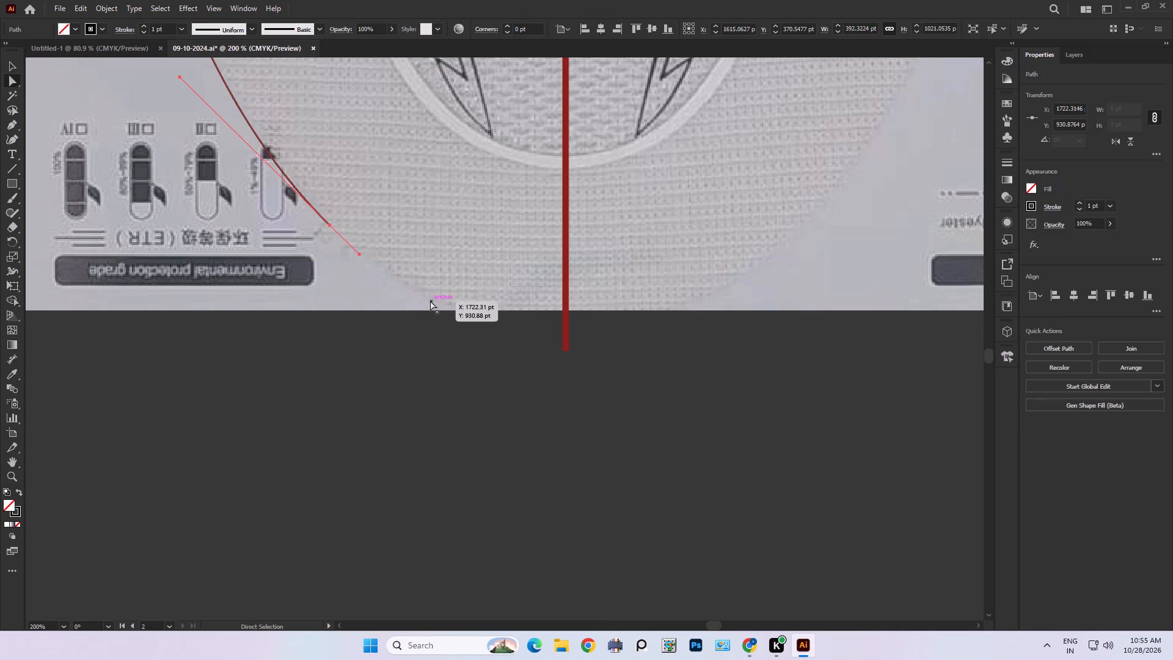
Continue the outline around the toe with one curve to a level anchor on the opposite edge, about 311 pt across.
{"action": "key", "text": "p"}
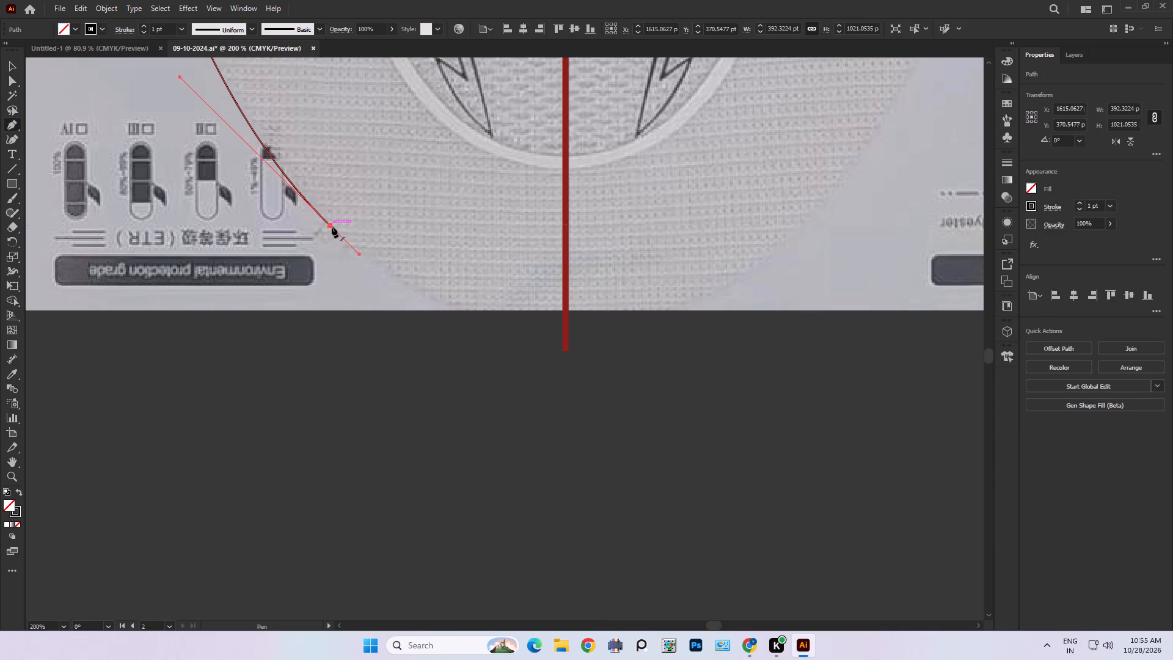
{"action": "left_click", "coordinate": [331, 226]}
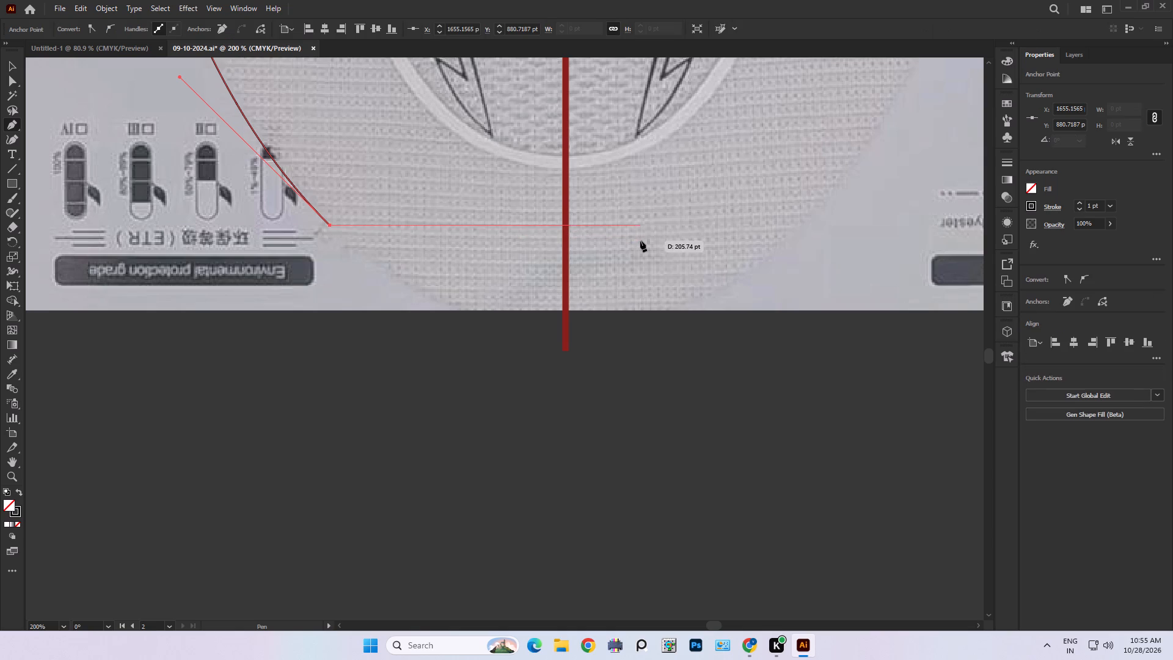
{"action": "left_click", "coordinate": [802, 224], "text": "shift"}
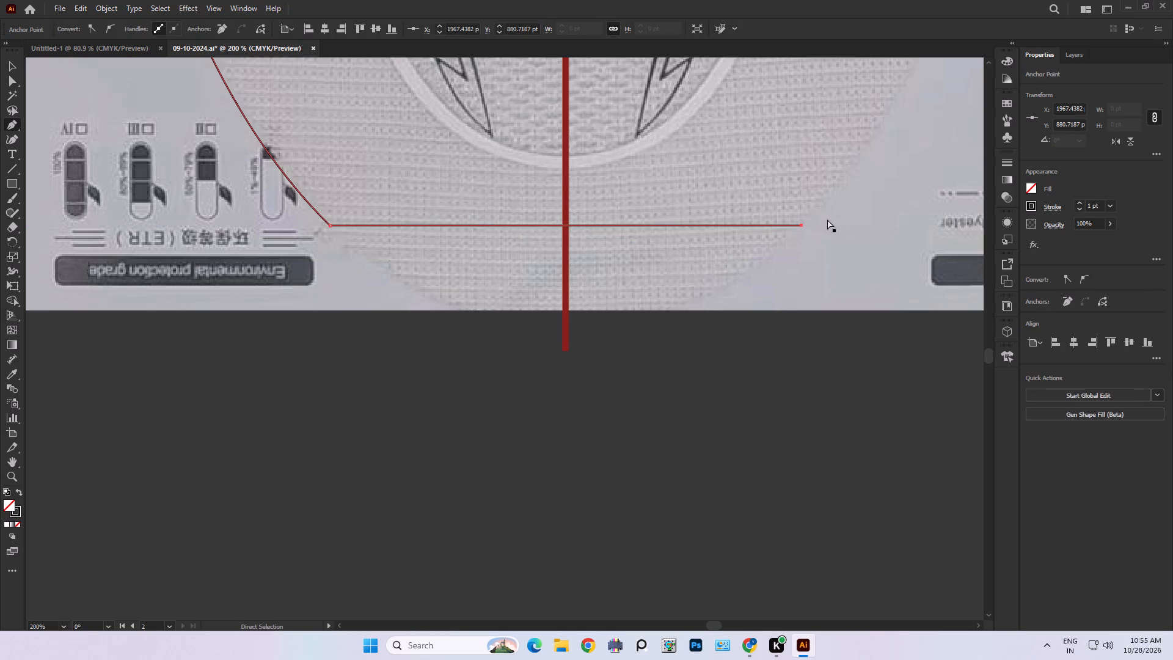
{"action": "key", "text": "ctrl+z"}
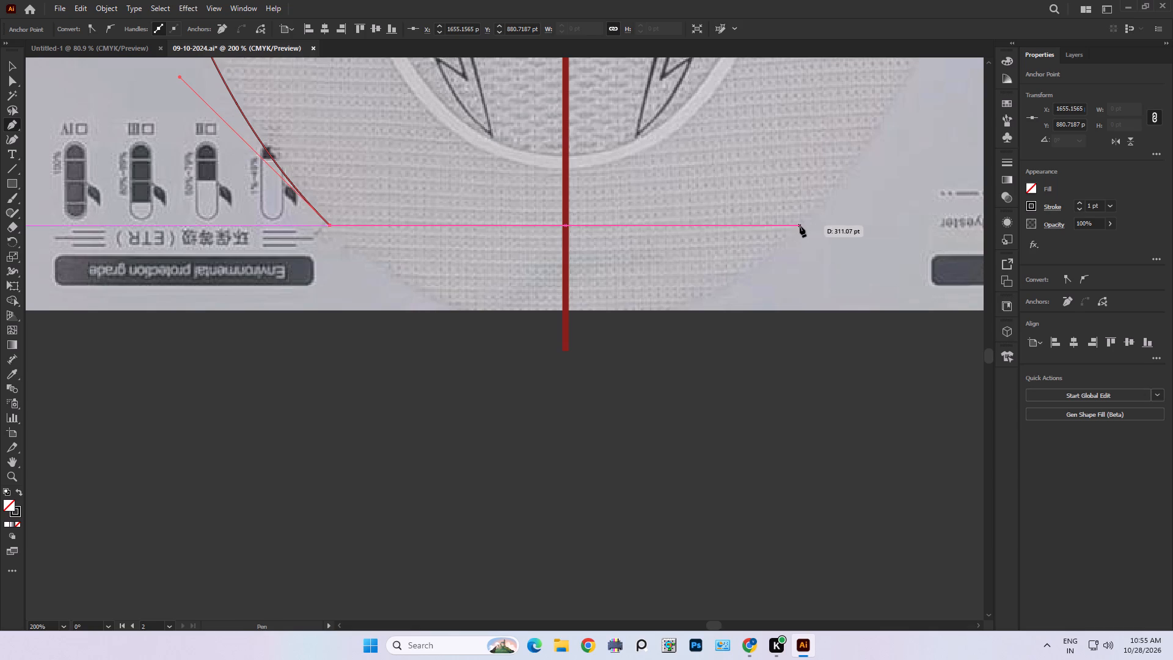
{"action": "left_click_drag", "start_coordinate": [800, 226], "coordinate": [955, 115], "text": "shift"}
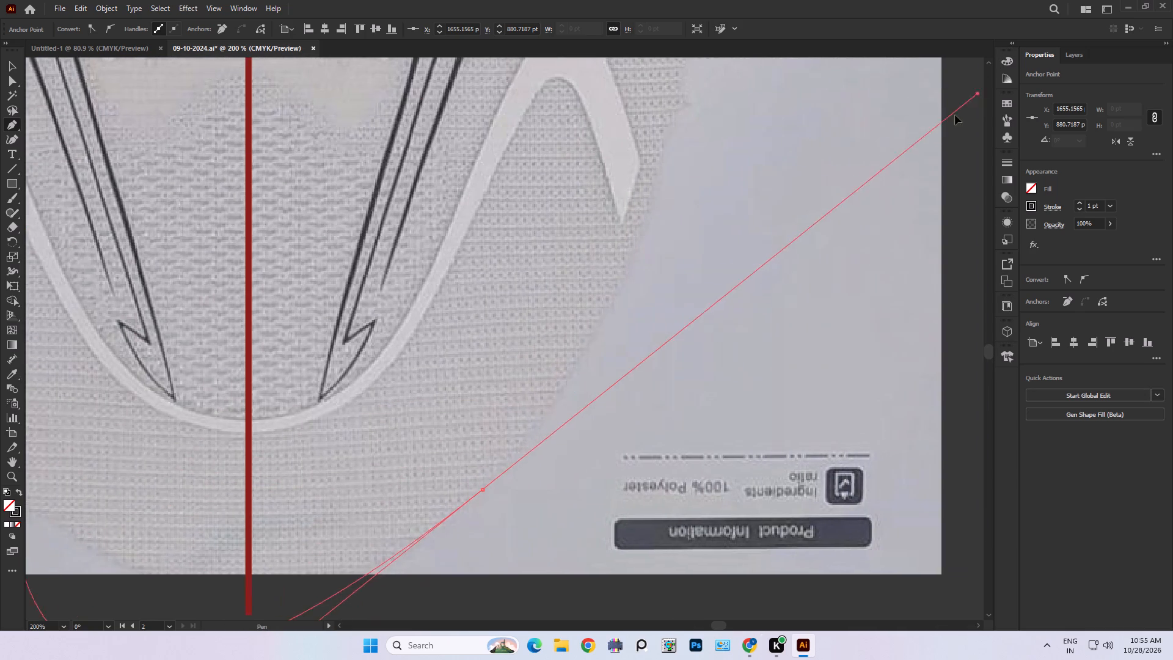
{"action": "left_click_drag", "start_coordinate": [955, 115], "coordinate": [745, 240], "text": "shift"}
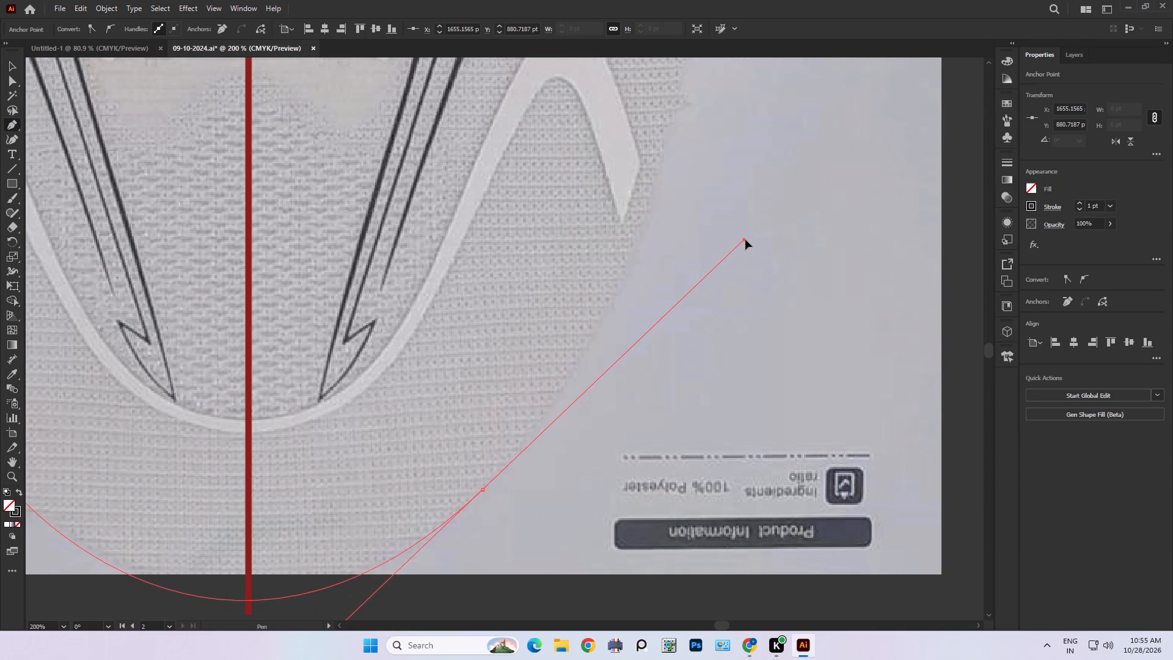
{"action": "left_click_drag", "start_coordinate": [745, 240], "coordinate": [745, 239], "text": "shift"}
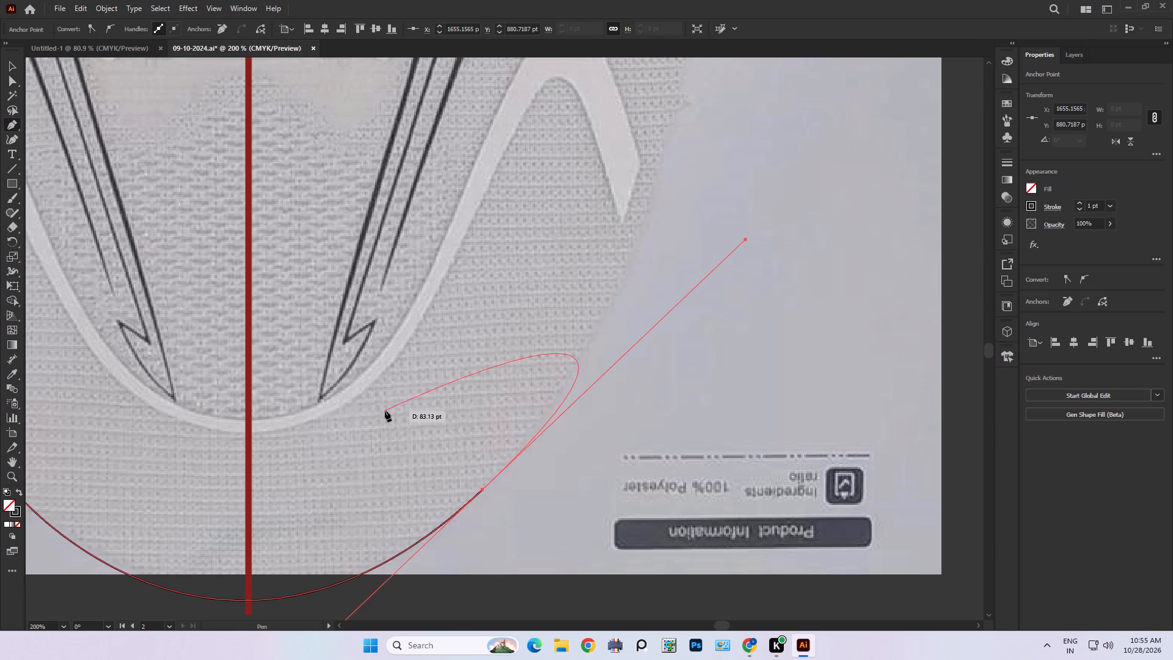
{"action": "middle_click_drag", "start_coordinate": [387, 411], "coordinate": [602, 258]}
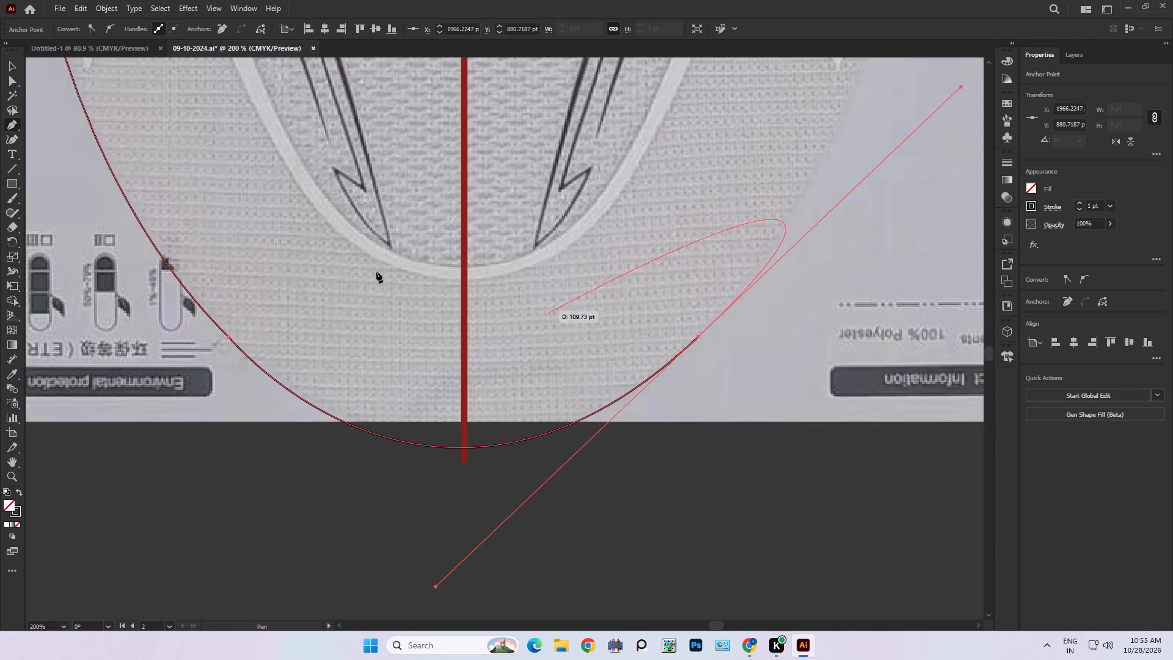
Trim the toe curve at the red centre line by adding an anchor where they cross and deleting the end anchor beyond it.
{"action": "left_click", "coordinate": [13, 82]}
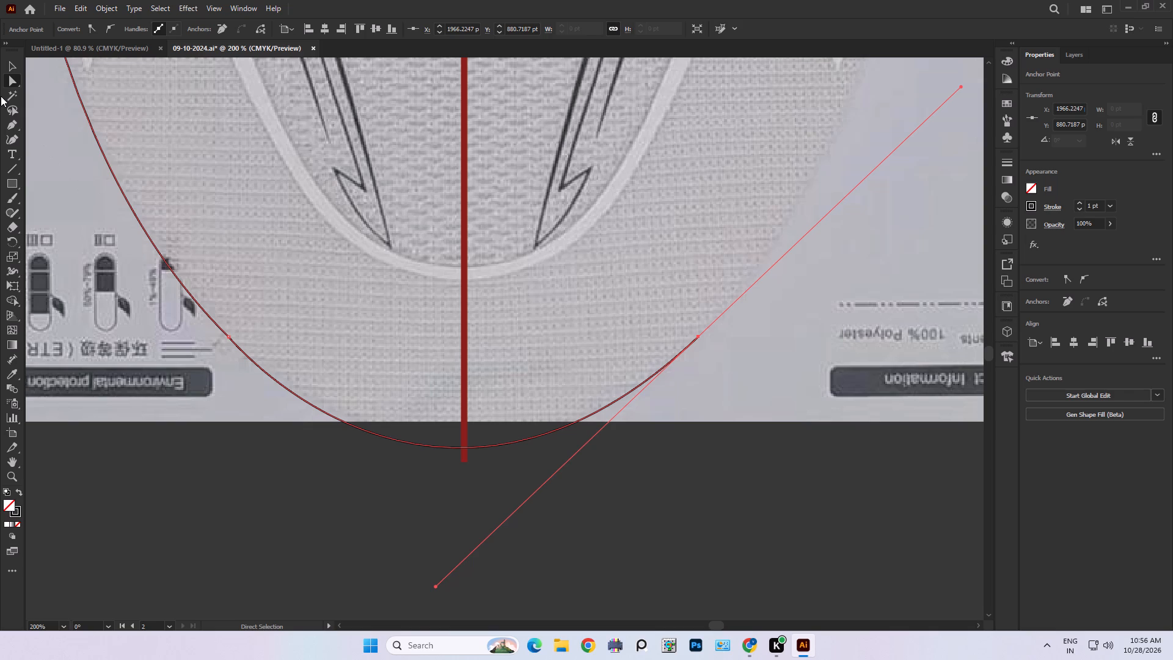
{"action": "key", "text": "a"}
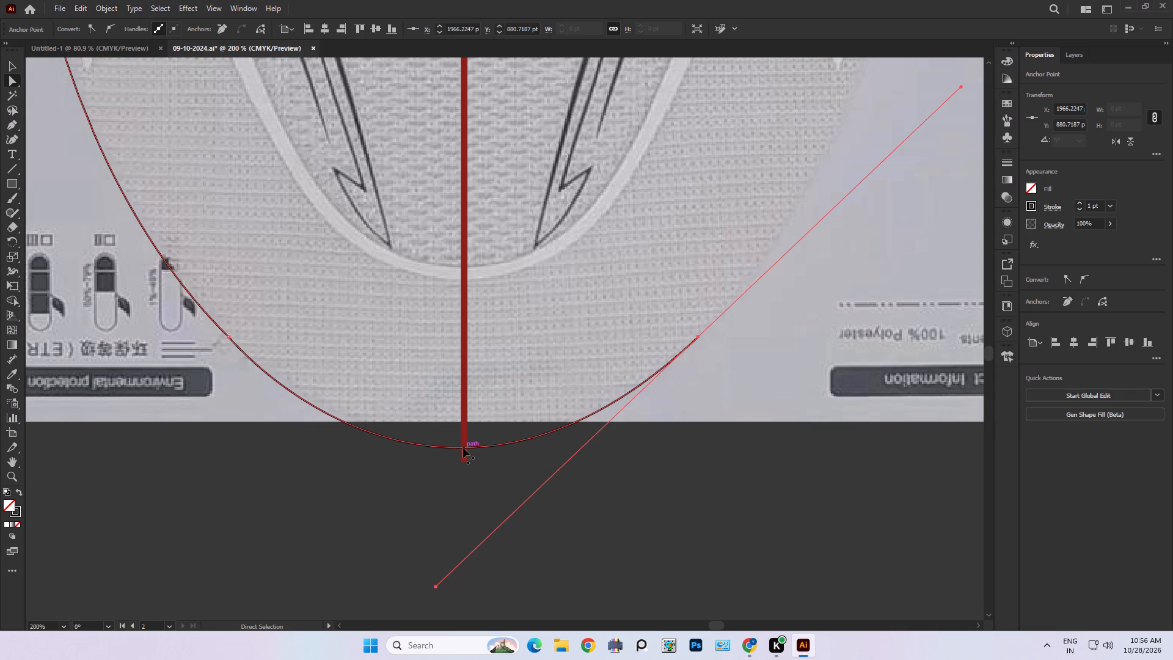
{"action": "left_click", "coordinate": [463, 448]}
{"action": "double_click", "coordinate": [464, 448]}
{"action": "key", "text": "p"}
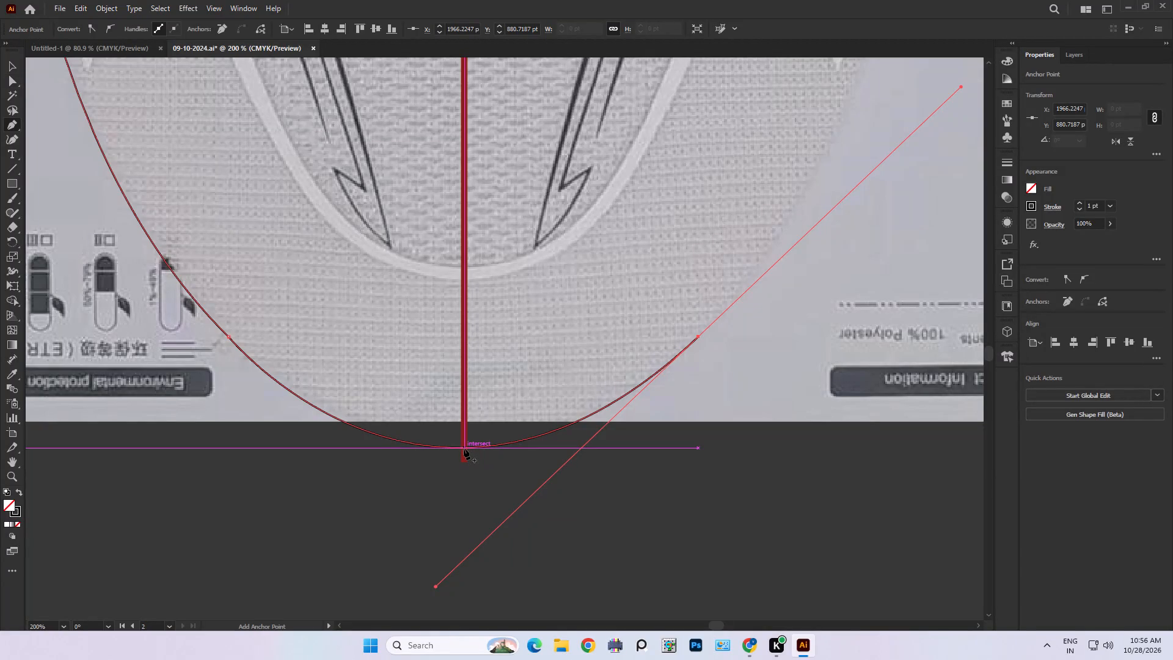
{"action": "scroll", "coordinate": [470, 449], "scroll_direction": "up", "scroll_amount": 3, "text": "alt"}
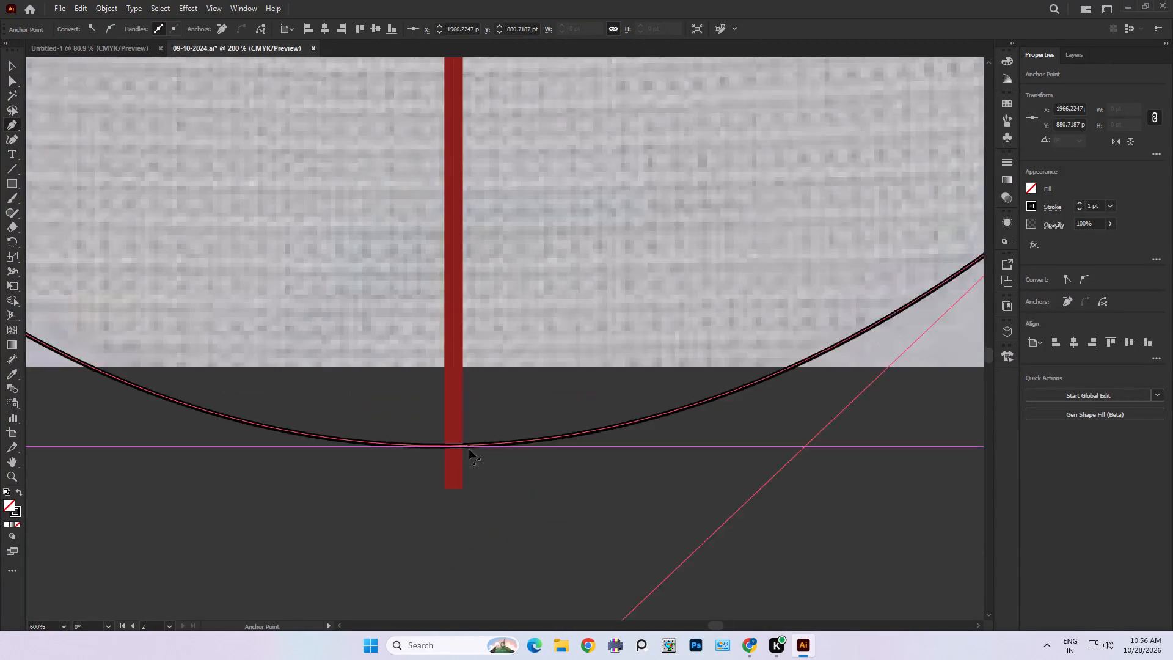
{"action": "scroll", "coordinate": [469, 449], "scroll_direction": "up", "scroll_amount": 1, "text": "alt"}
{"action": "left_click", "coordinate": [448, 444]}
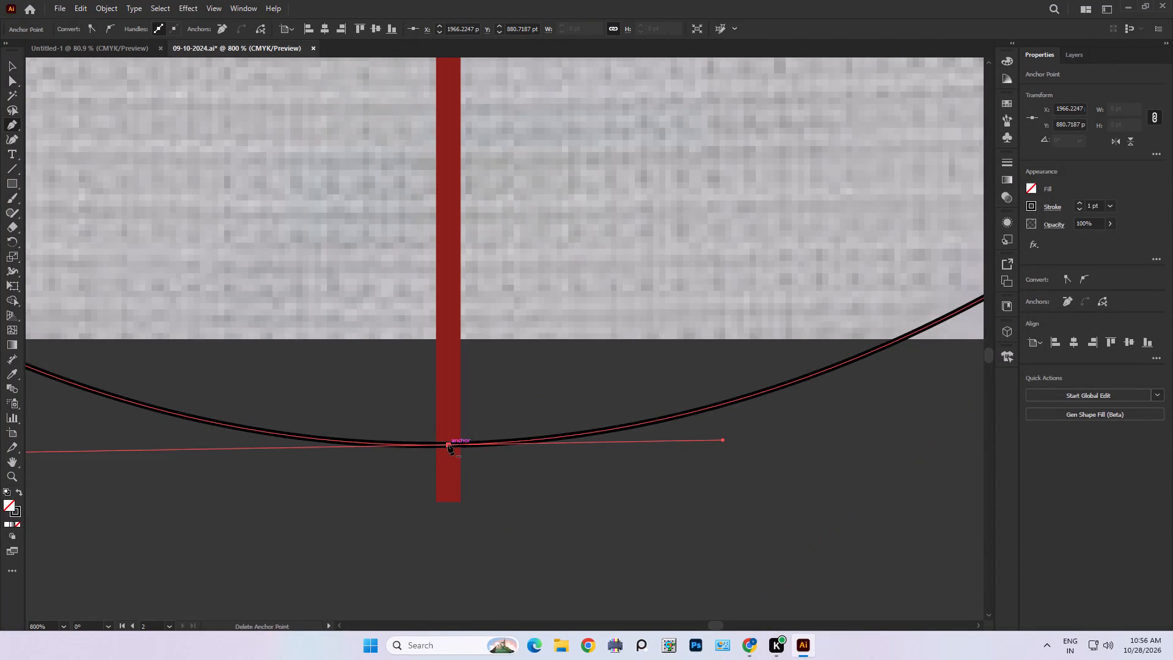
{"action": "scroll", "coordinate": [521, 442], "scroll_direction": "down", "scroll_amount": 3, "text": "alt"}
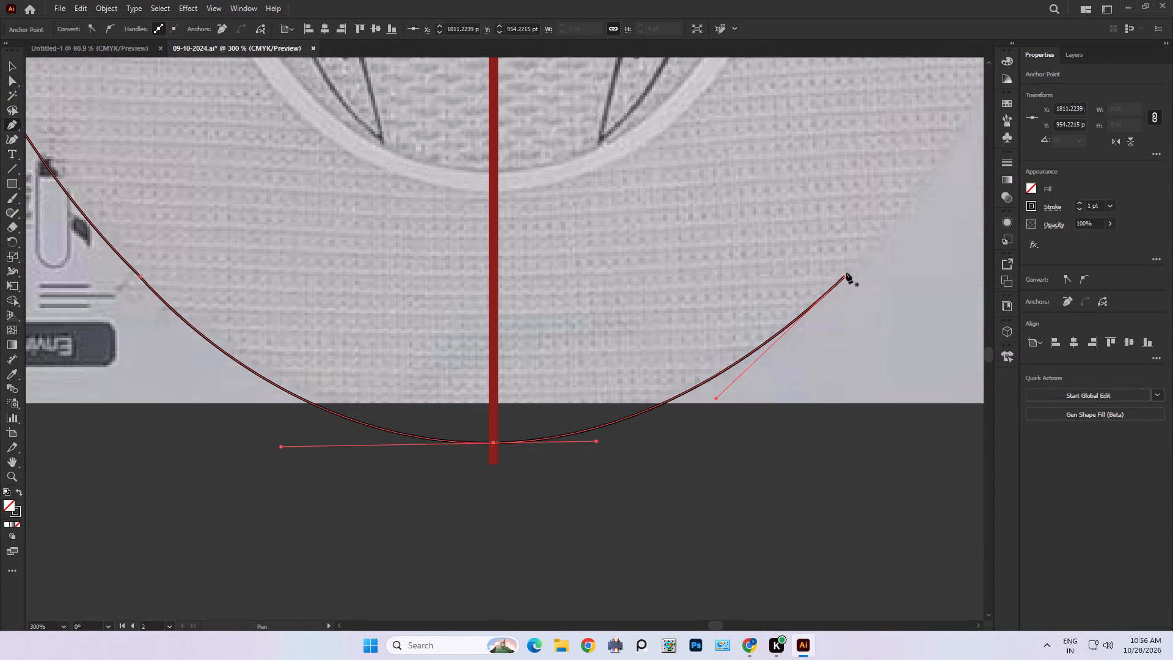
{"action": "left_click", "coordinate": [846, 276], "text": "alt"}
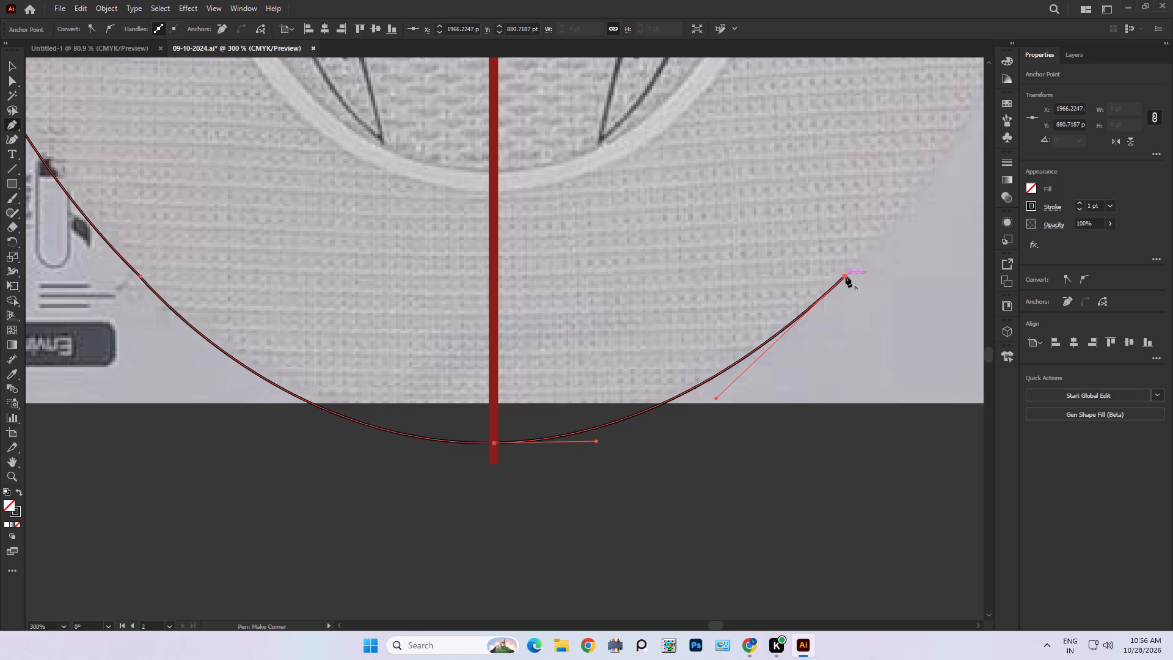
{"action": "key", "text": "a"}
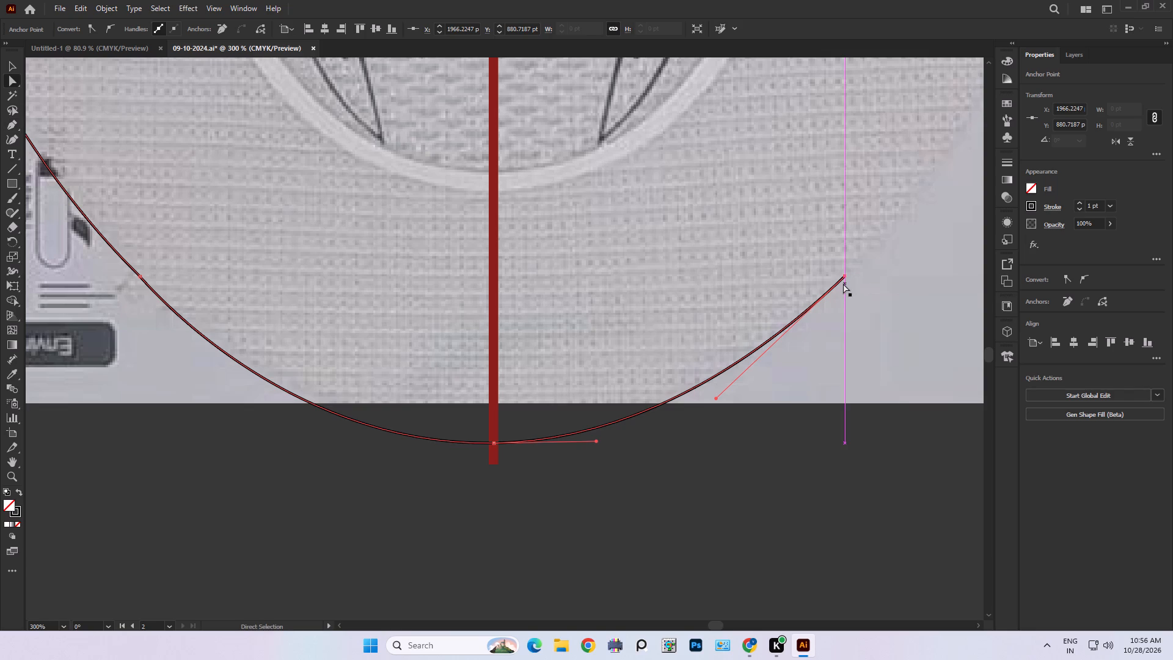
{"action": "left_click", "coordinate": [844, 277]}
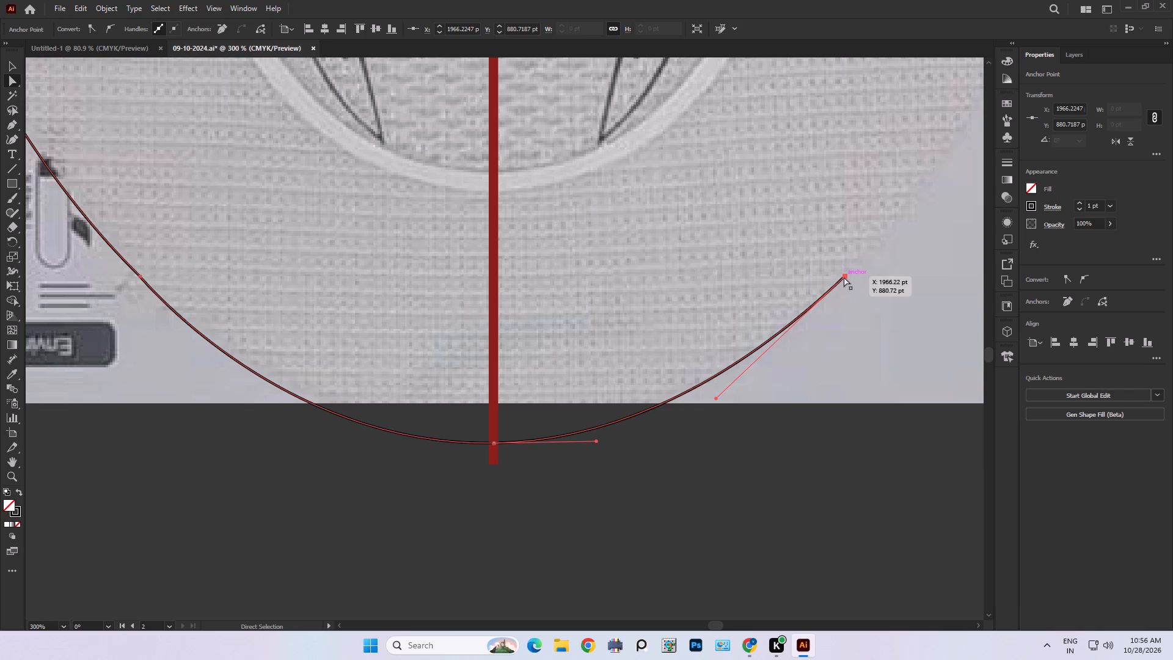
{"action": "key", "text": "Delete"}
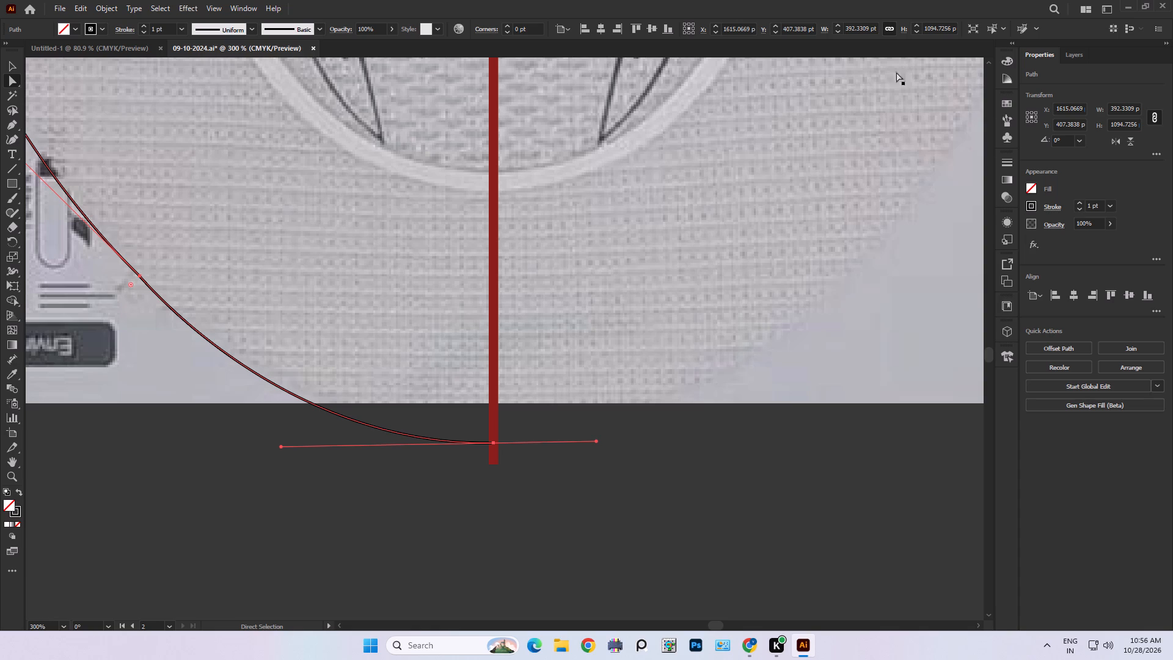
{"action": "middle_click_drag", "start_coordinate": [302, 196], "coordinate": [400, 327]}
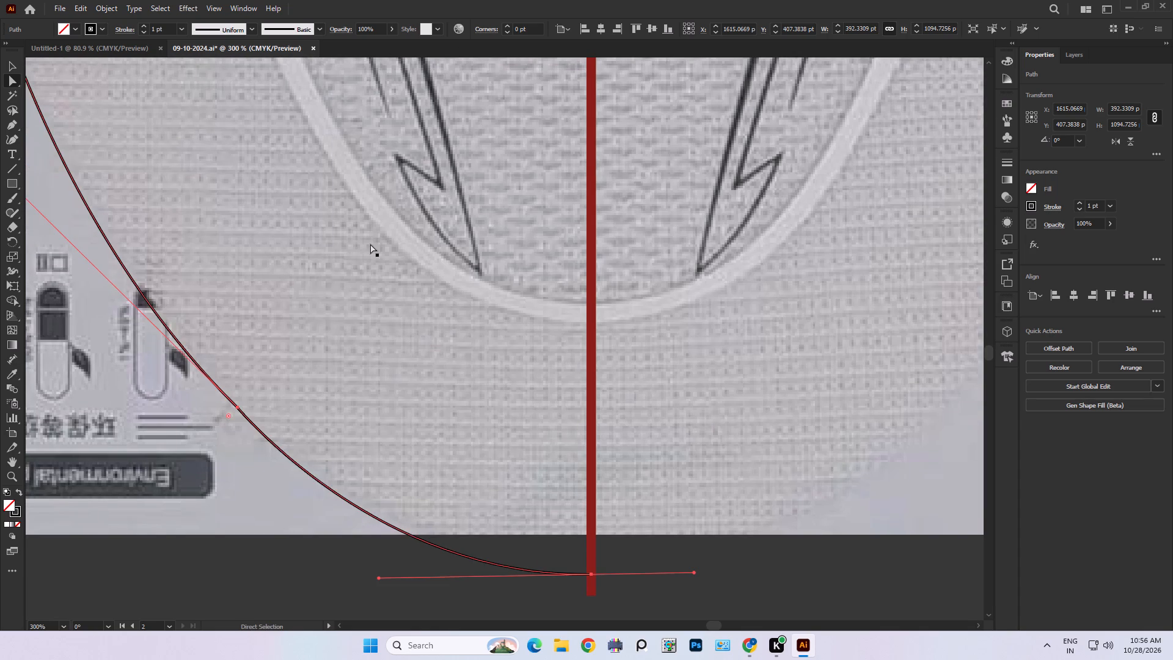
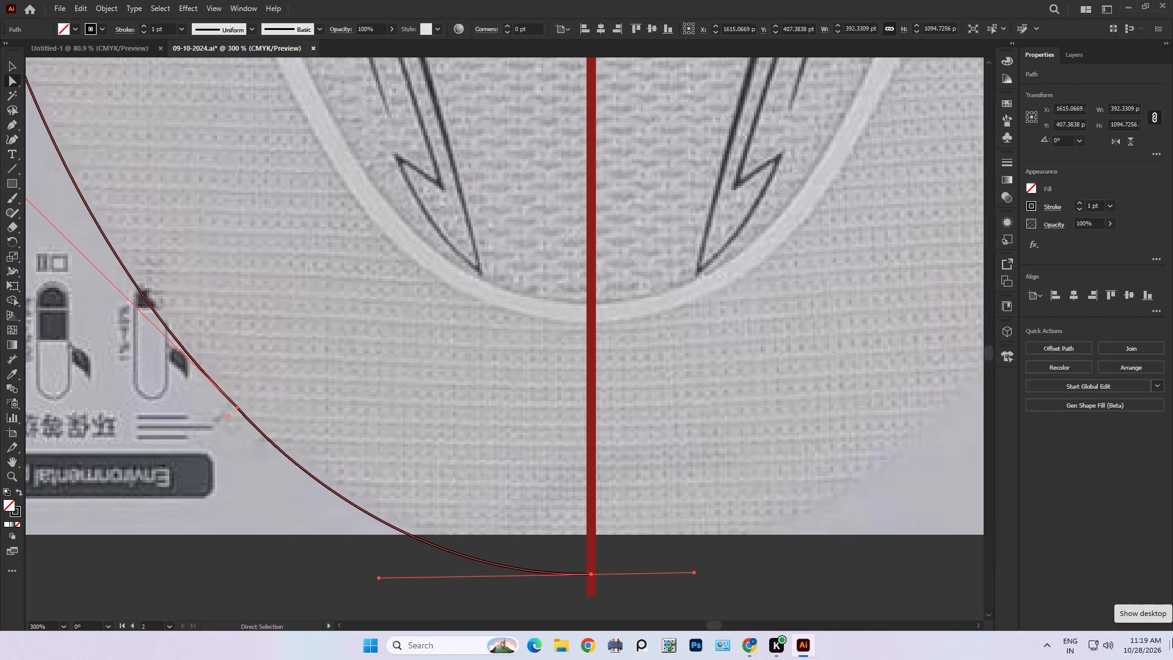
Inspect the traced half outline, the hexagonal badges and the surrounding artwork against the reference photo.
{"action": "scroll", "coordinate": [327, 290], "scroll_direction": "down", "scroll_amount": 5}
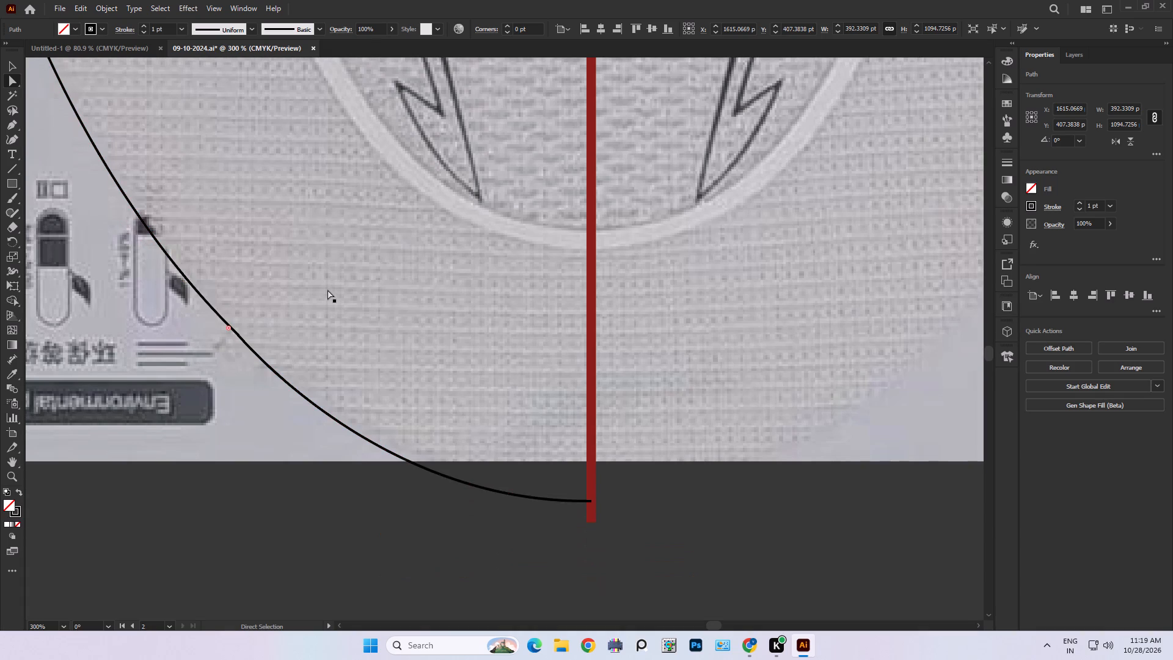
{"action": "left_click", "coordinate": [17, 475]}
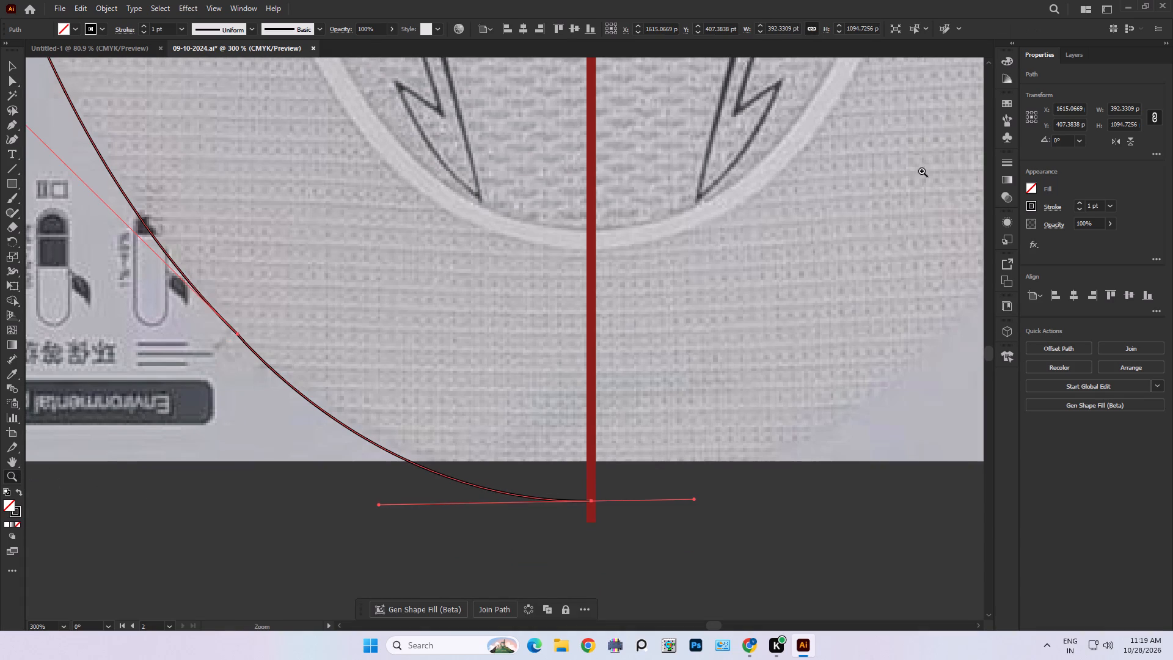
{"action": "left_click_drag", "start_coordinate": [915, 170], "coordinate": [616, 389]}
{"action": "middle_click_drag", "start_coordinate": [742, 277], "coordinate": [348, 645]}
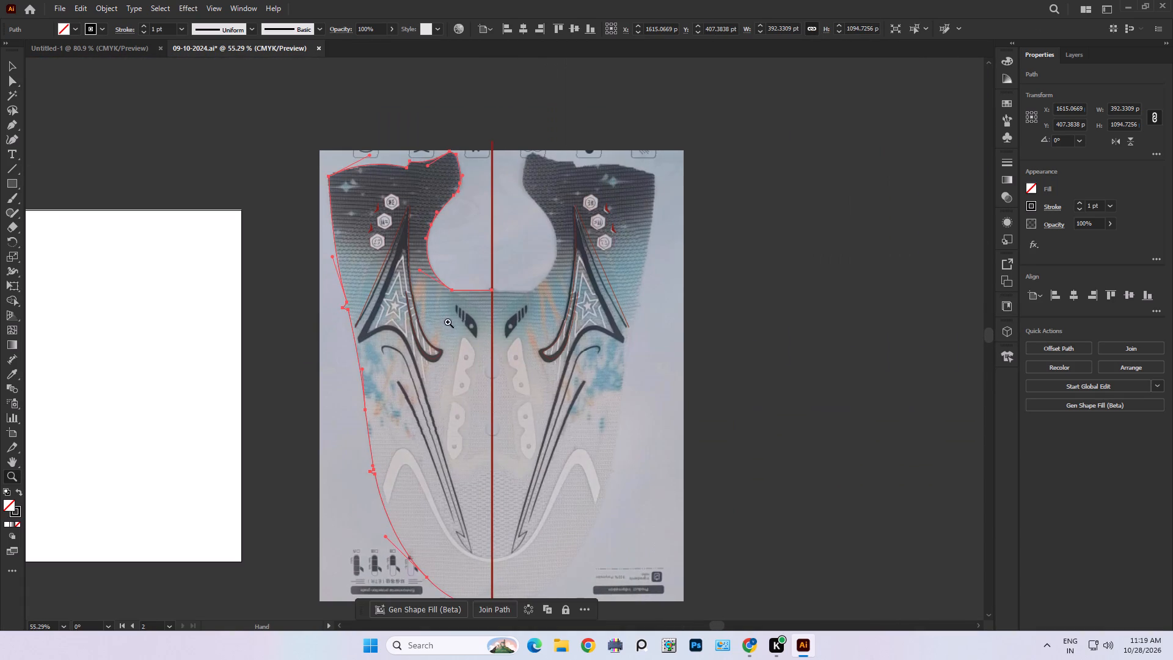
{"action": "left_click_drag", "start_coordinate": [537, 295], "coordinate": [585, 201]}
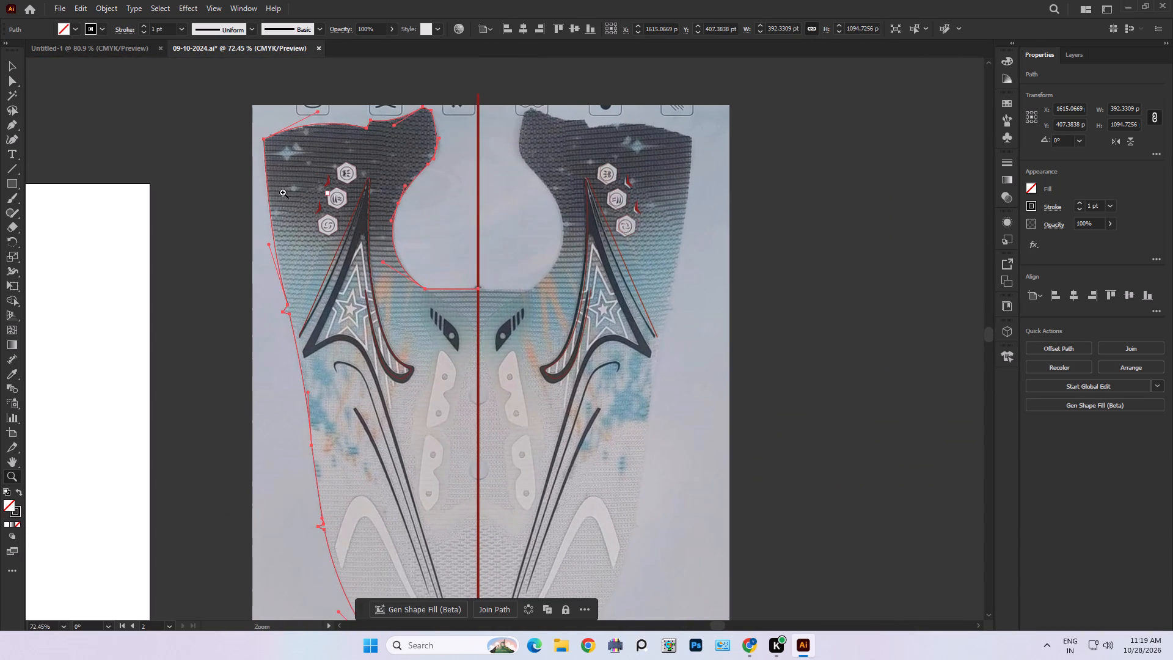
{"action": "left_click_drag", "start_coordinate": [371, 182], "coordinate": [591, 278]}
{"action": "middle_click_drag", "start_coordinate": [276, 197], "coordinate": [310, 222]}
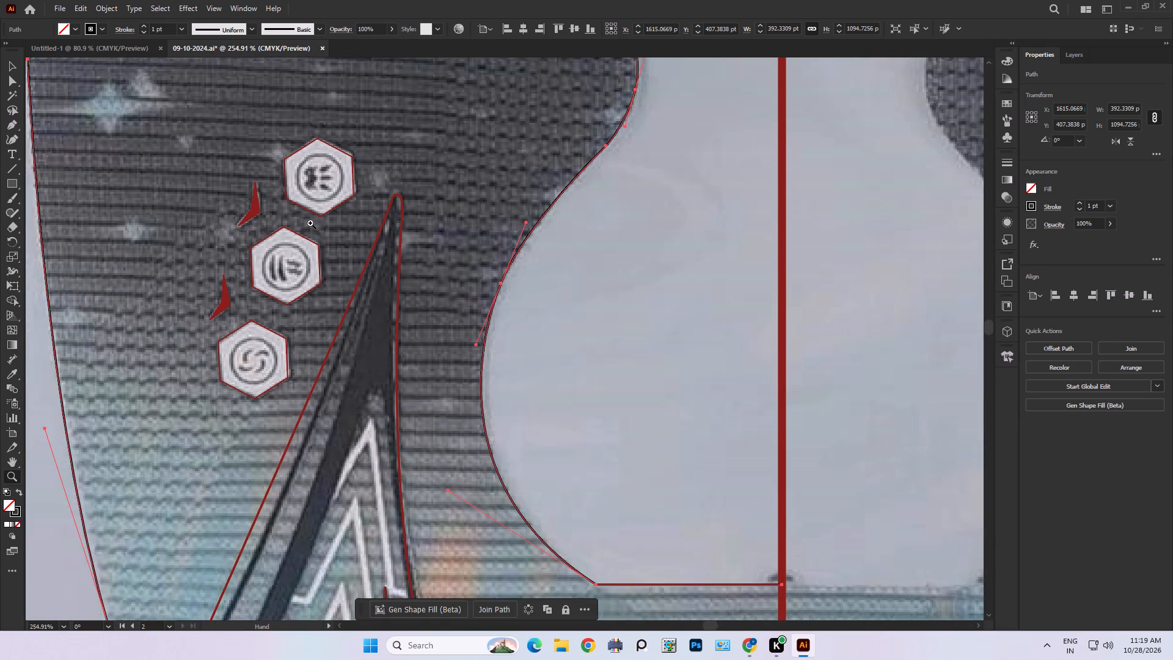
{"action": "left_click_drag", "start_coordinate": [260, 215], "coordinate": [367, 311]}
{"action": "left_click_drag", "start_coordinate": [519, 458], "coordinate": [234, 265]}
{"action": "left_click_drag", "start_coordinate": [729, 314], "coordinate": [532, 245]}
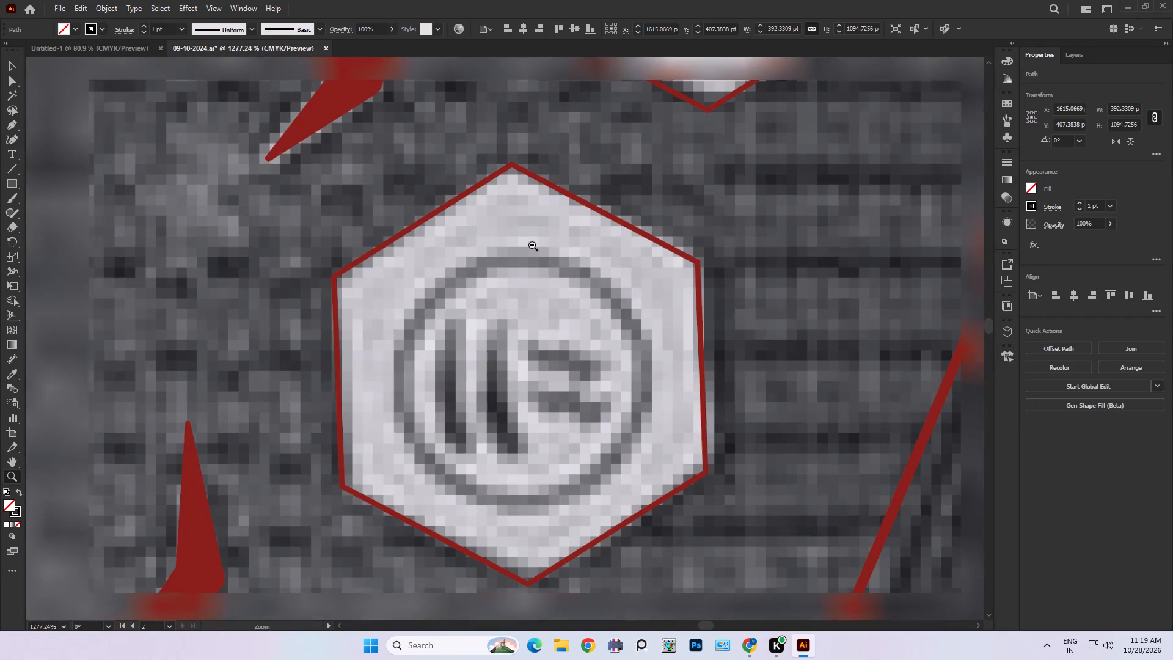
{"action": "left_click_drag", "start_coordinate": [733, 254], "coordinate": [444, 222]}
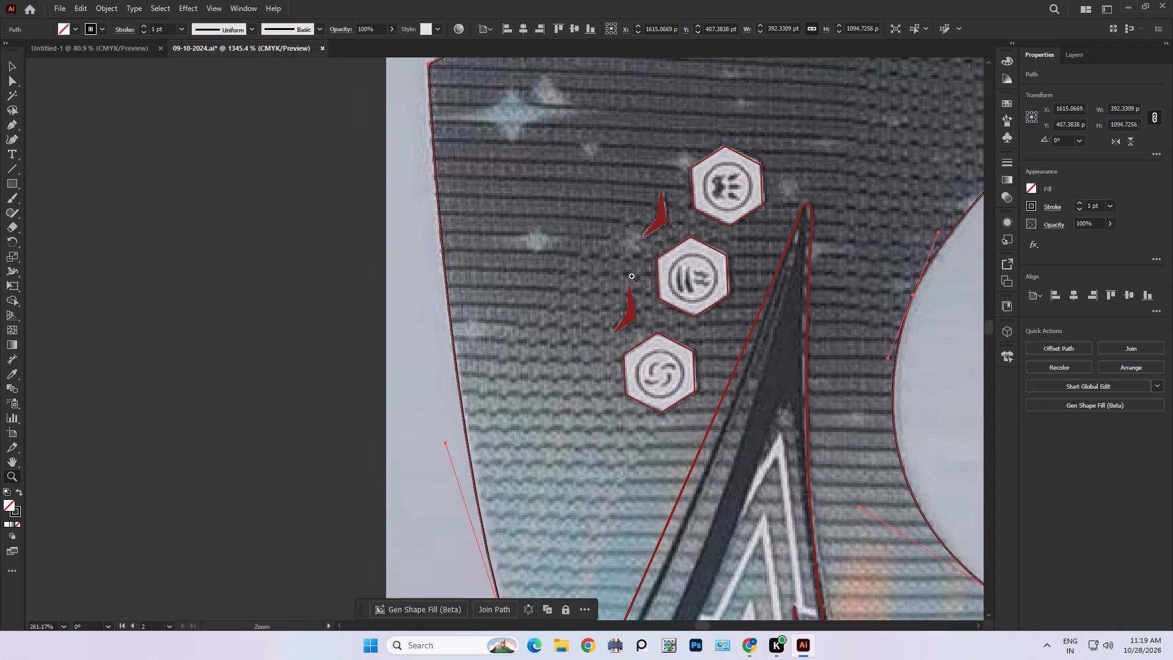
{"action": "left_click_drag", "start_coordinate": [633, 277], "coordinate": [478, 251]}
{"action": "middle_click_drag", "start_coordinate": [882, 265], "coordinate": [419, 287]}
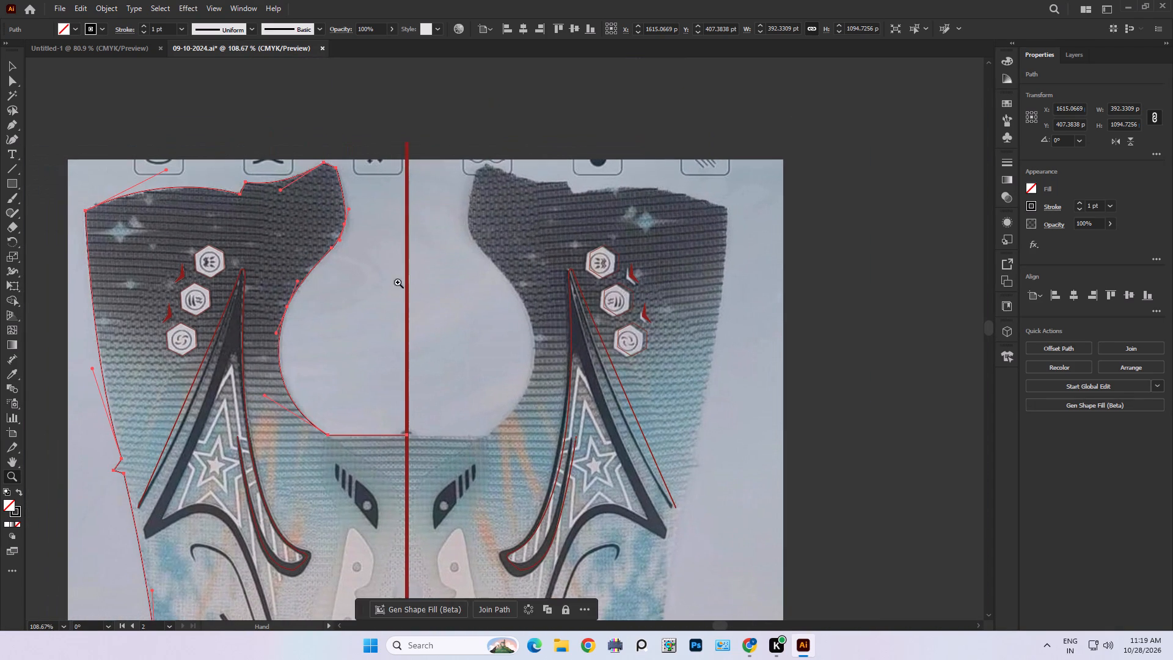
{"action": "left_click_drag", "start_coordinate": [473, 317], "coordinate": [396, 301]}
{"action": "middle_click_drag", "start_coordinate": [452, 425], "coordinate": [391, 283]}
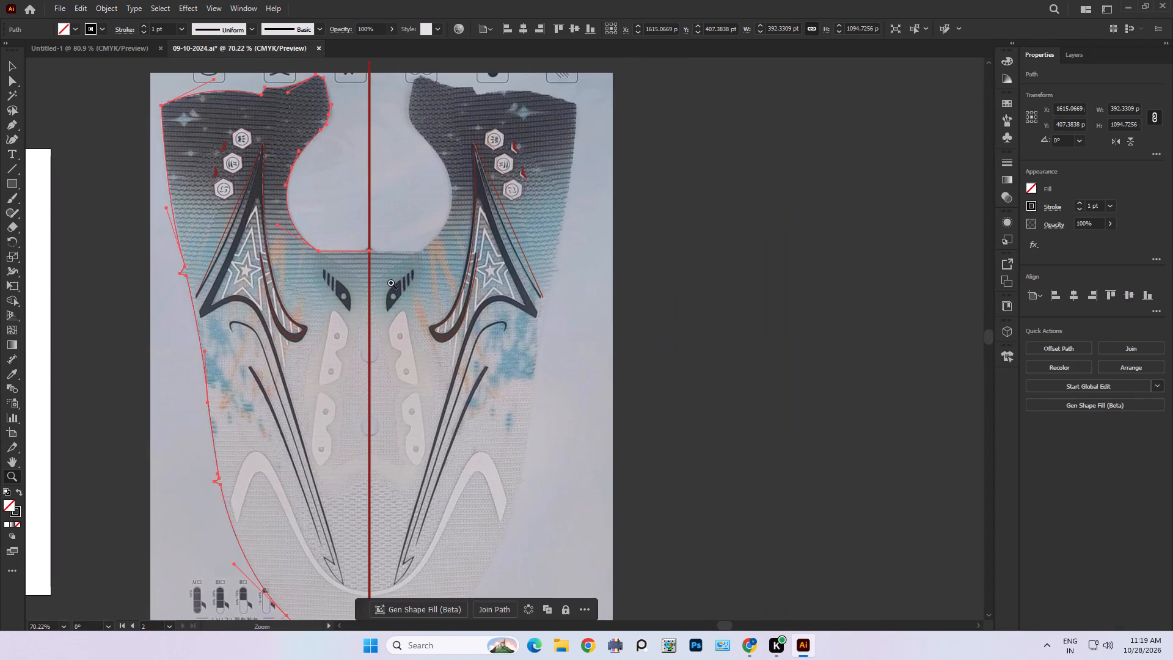
{"action": "middle_click_drag", "start_coordinate": [448, 362], "coordinate": [401, 313]}
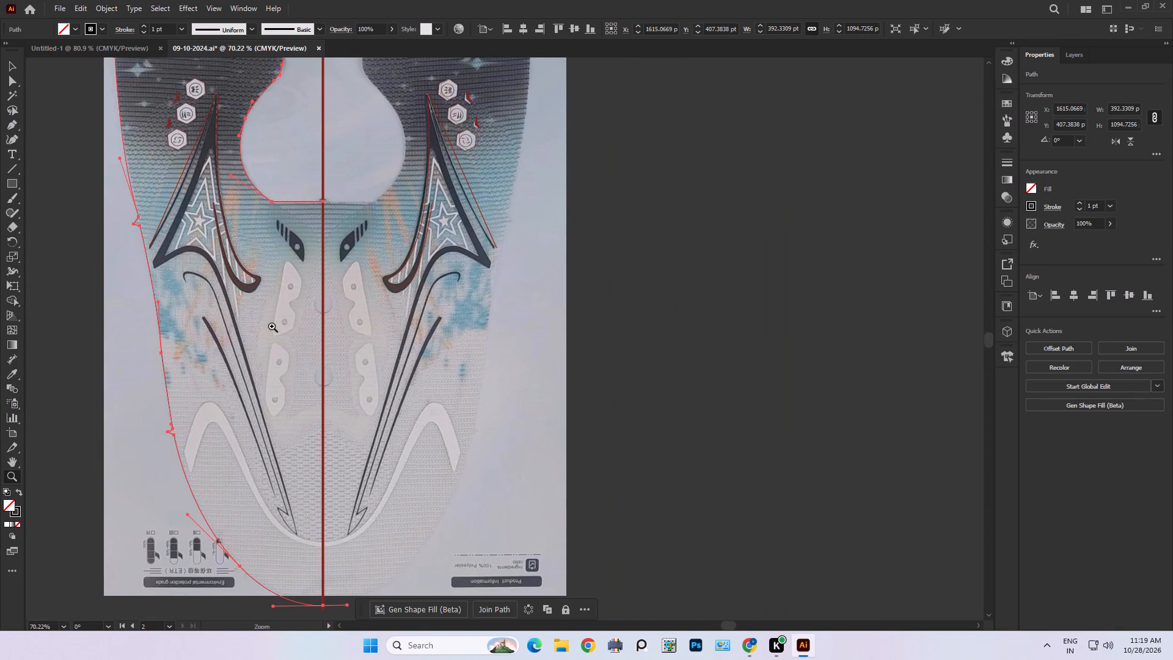
Select the half outline as a whole path, check its full course from collar to toe, and deselect it.
{"action": "left_click", "coordinate": [18, 65]}
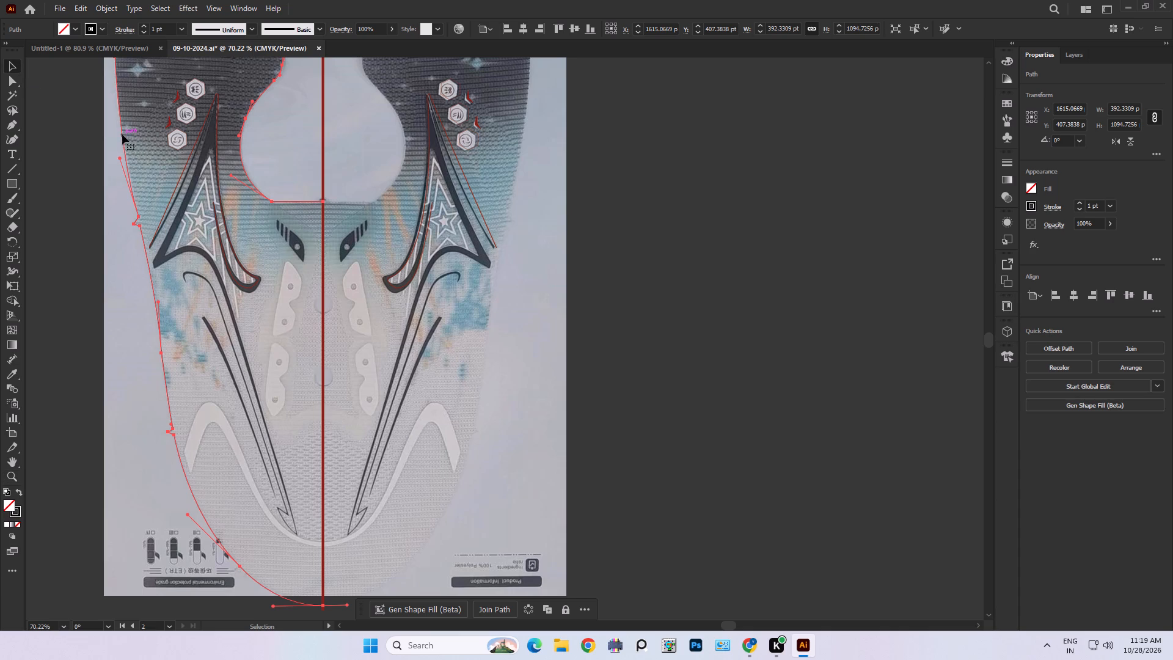
{"action": "left_click", "coordinate": [122, 134]}
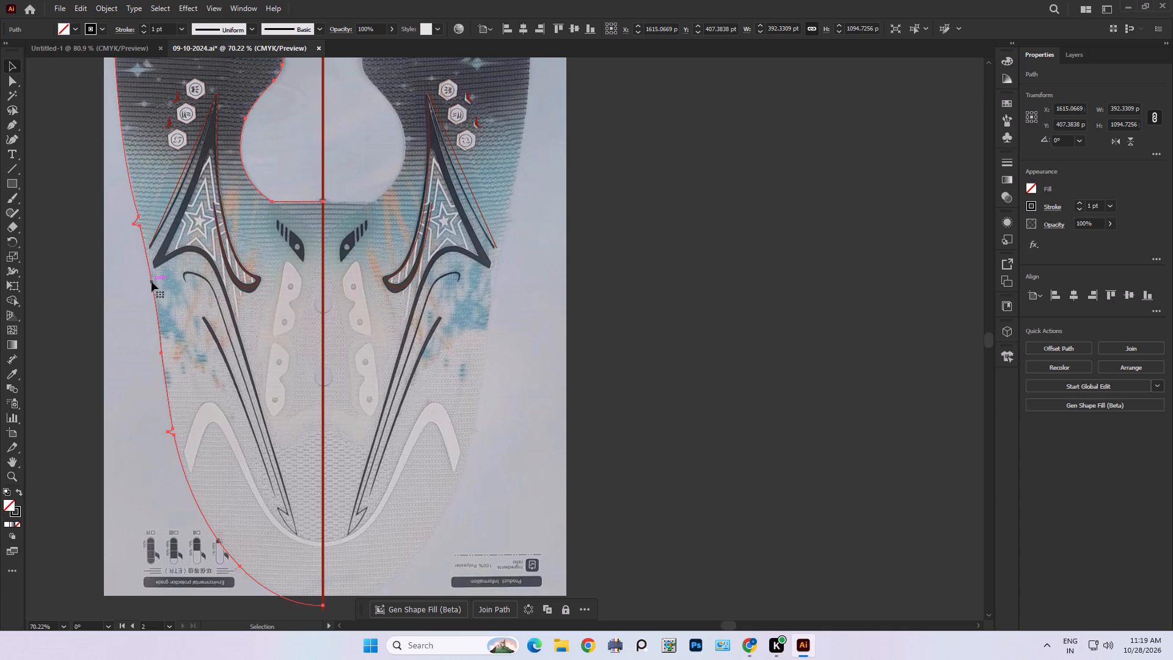
{"action": "left_click", "coordinate": [152, 282]}
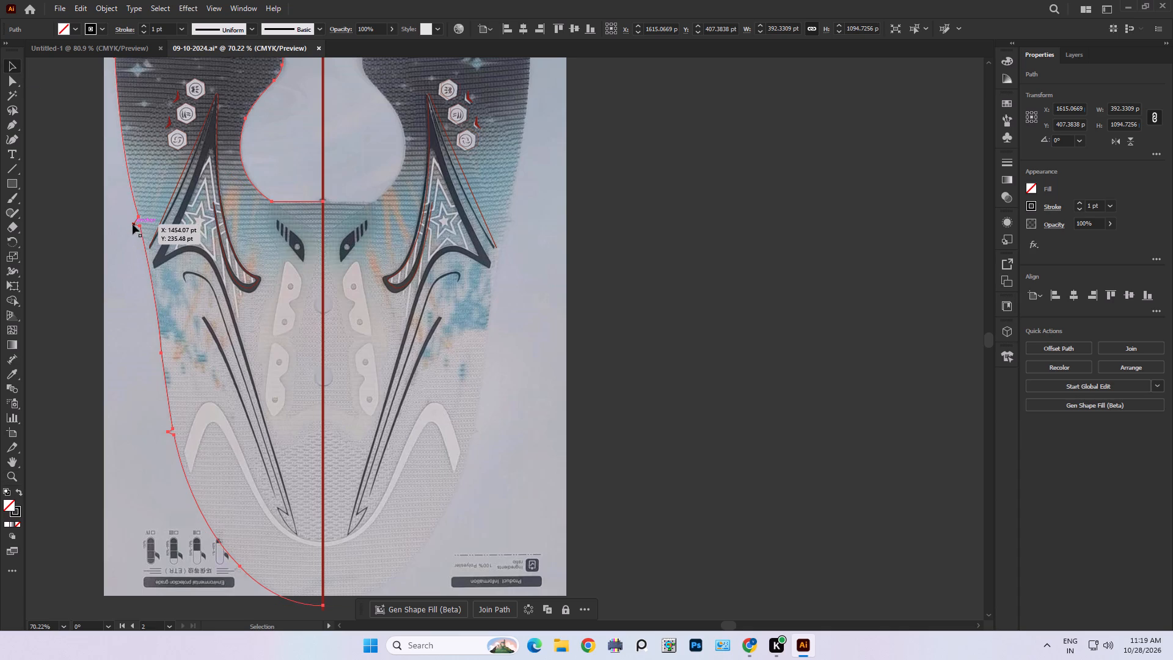
{"action": "left_click", "coordinate": [166, 433]}
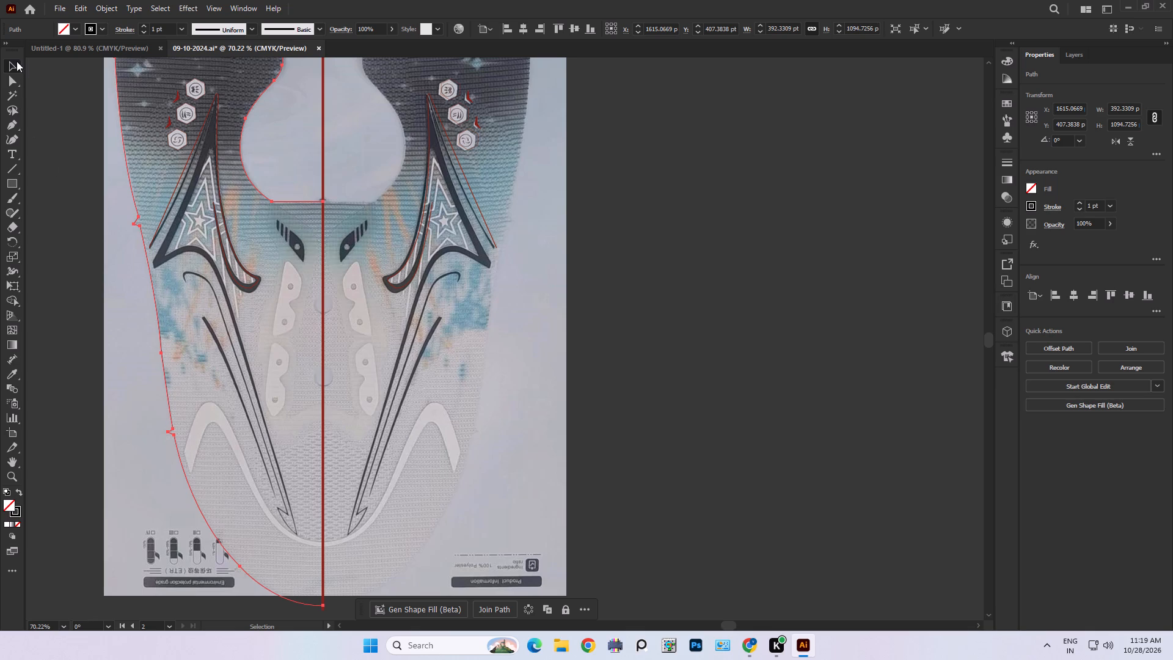
{"action": "left_click", "coordinate": [144, 243]}
{"action": "middle_click_drag", "start_coordinate": [224, 254], "coordinate": [312, 331]}
{"action": "left_click", "coordinate": [11, 475]}
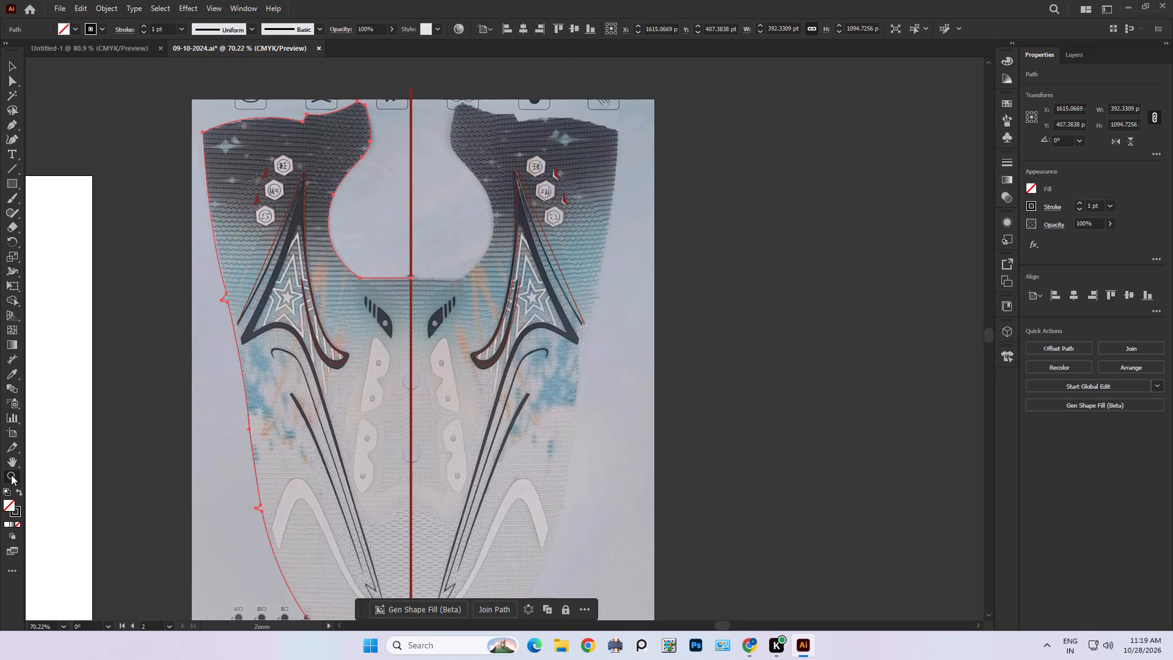
{"action": "left_click_drag", "start_coordinate": [406, 387], "coordinate": [388, 387]}
{"action": "middle_click_drag", "start_coordinate": [442, 424], "coordinate": [418, 380]}
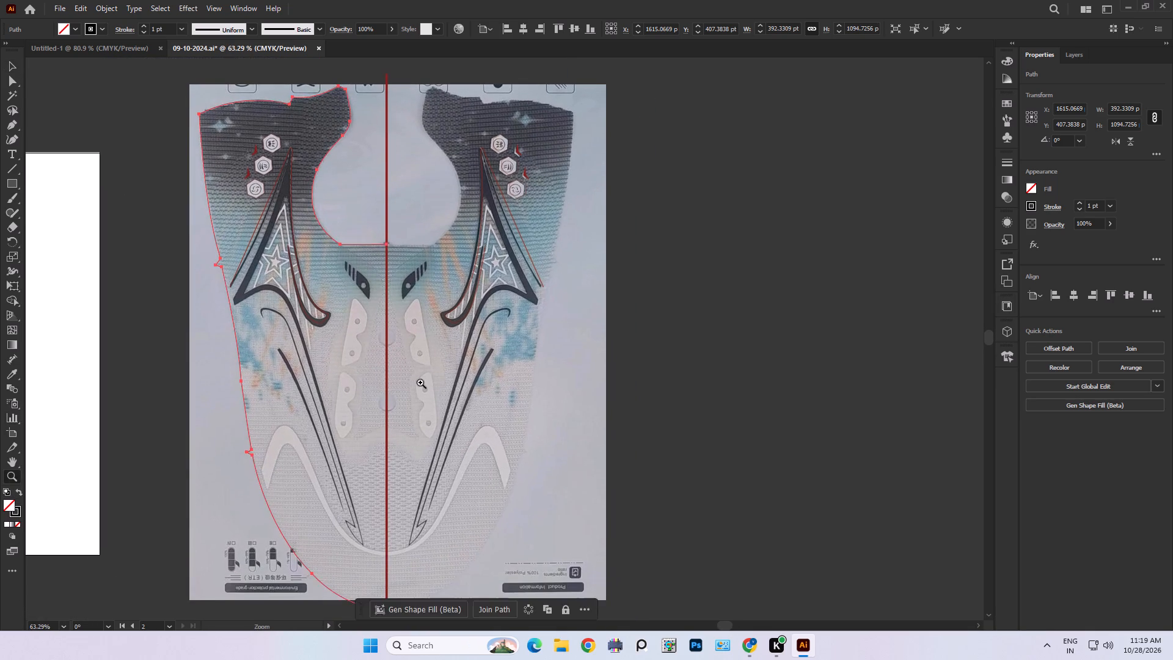
{"action": "left_click_drag", "start_coordinate": [420, 383], "coordinate": [408, 383]}
{"action": "left_click", "coordinate": [9, 69]}
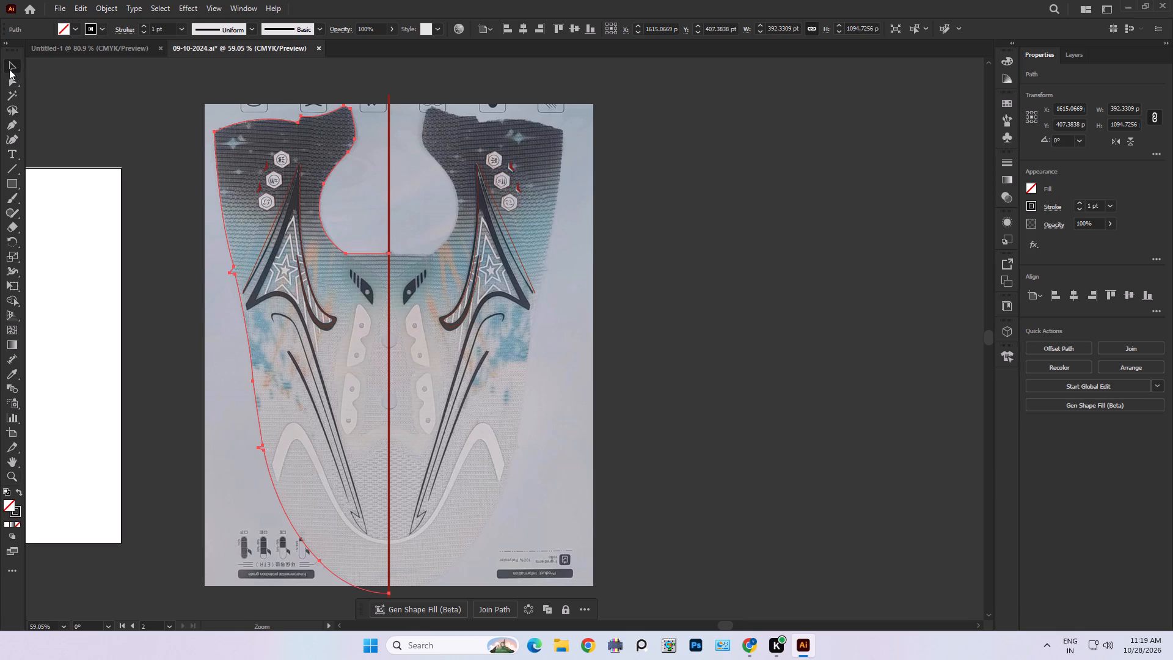
{"action": "left_click", "coordinate": [134, 117]}
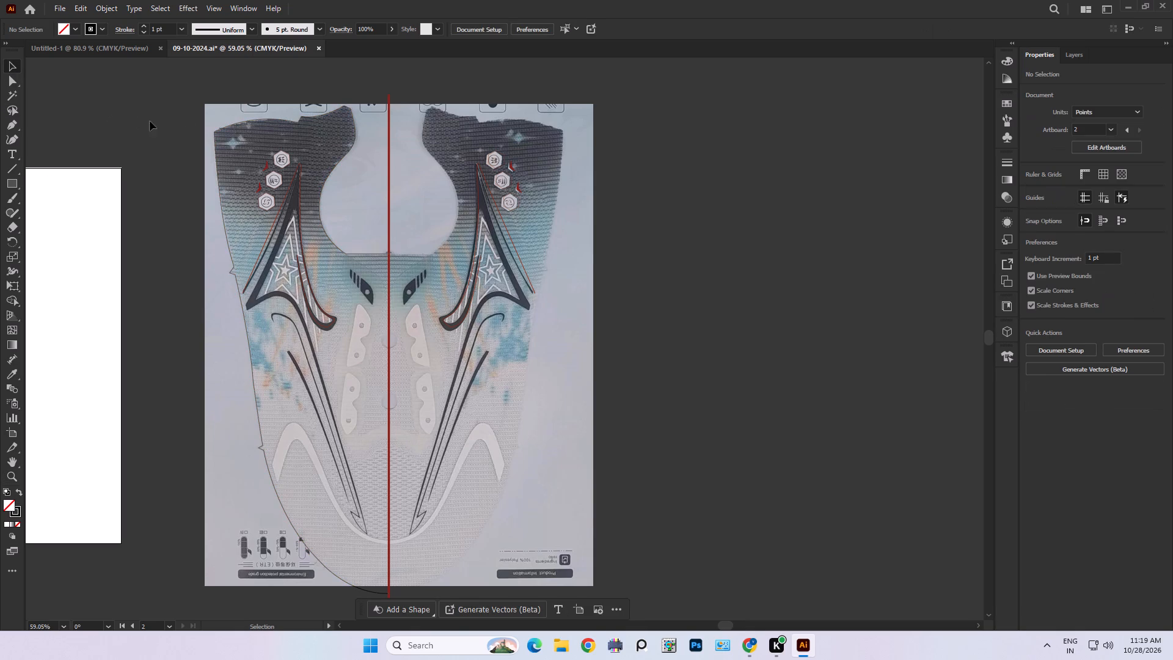
Lock the reference photo's image object inside the design 02 layer.
{"action": "left_click", "coordinate": [214, 109]}
{"action": "right_click", "coordinate": [214, 109]}
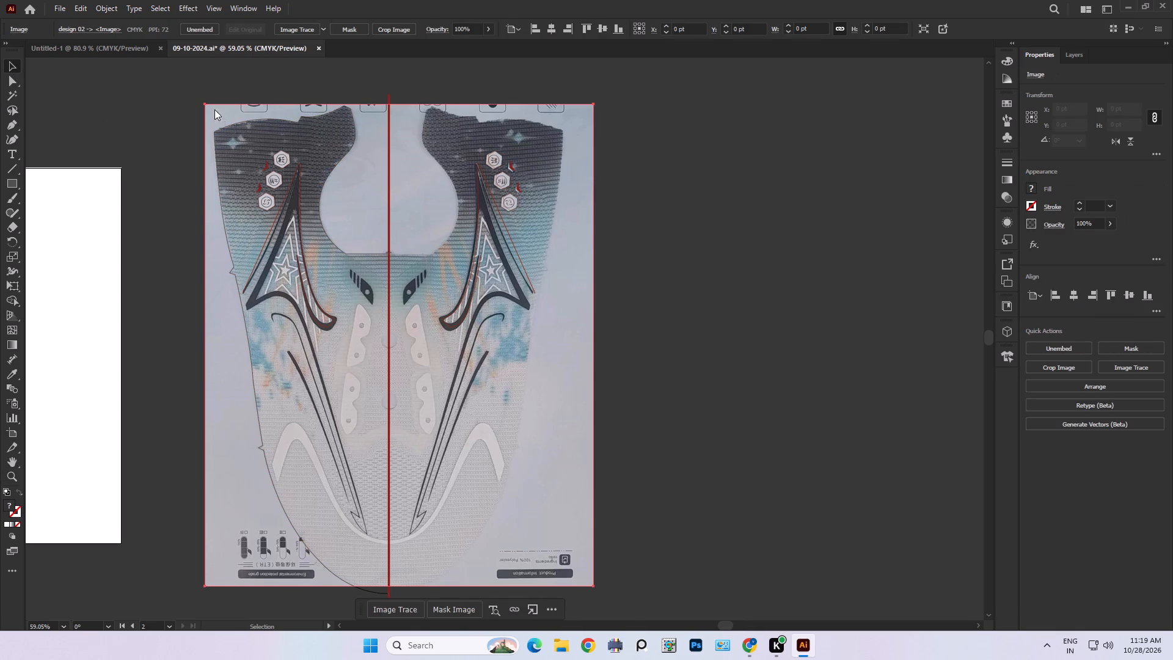
{"action": "left_click", "coordinate": [1078, 56]}
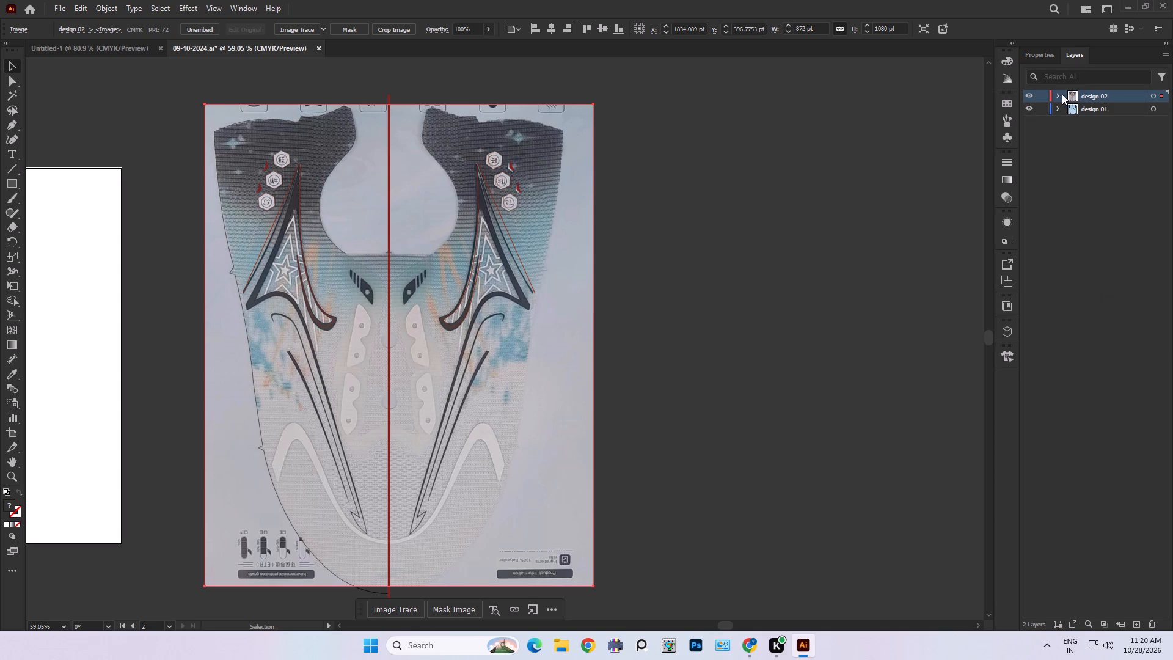
{"action": "left_click", "coordinate": [1060, 94]}
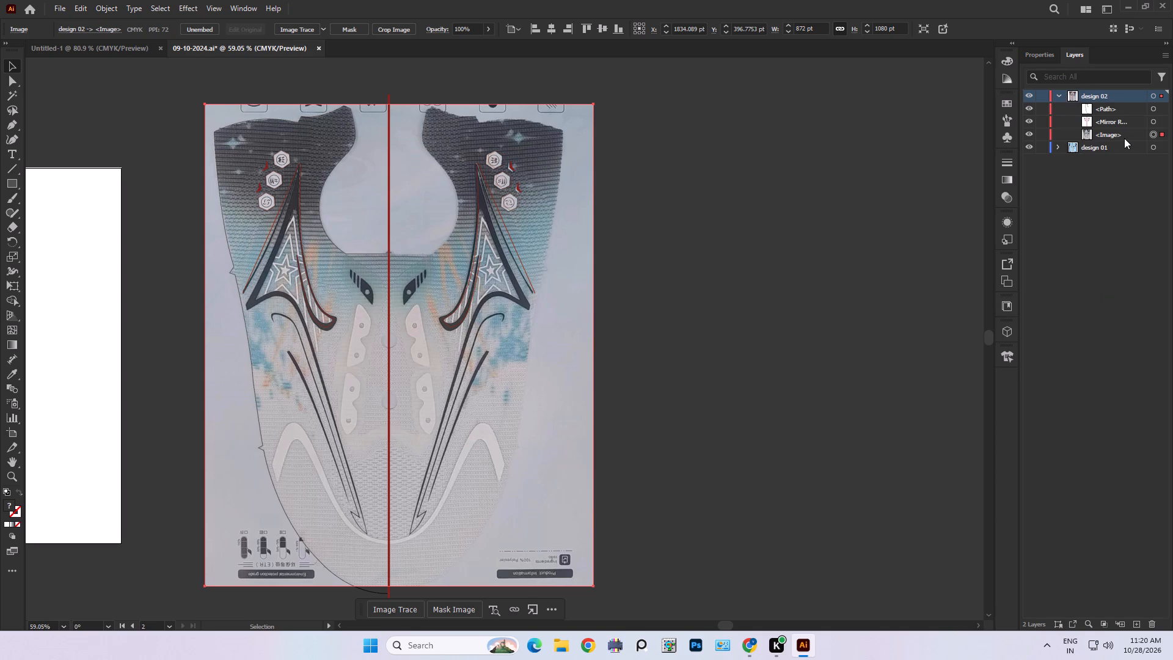
{"action": "left_click", "coordinate": [1045, 134]}
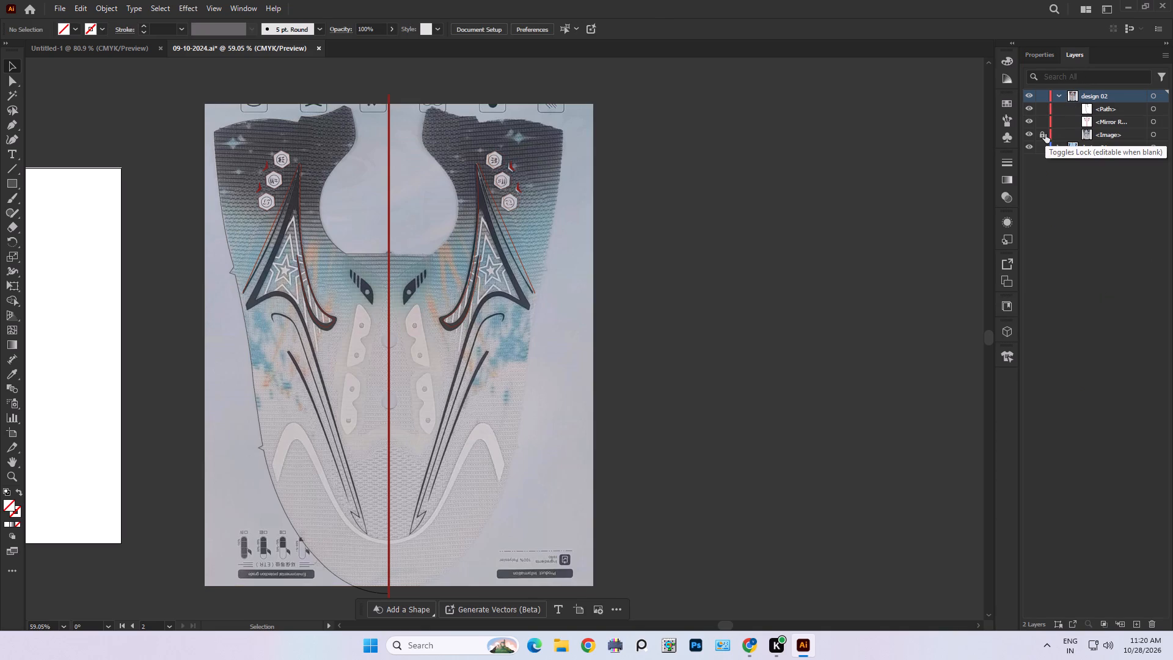
{"action": "left_click", "coordinate": [583, 198]}
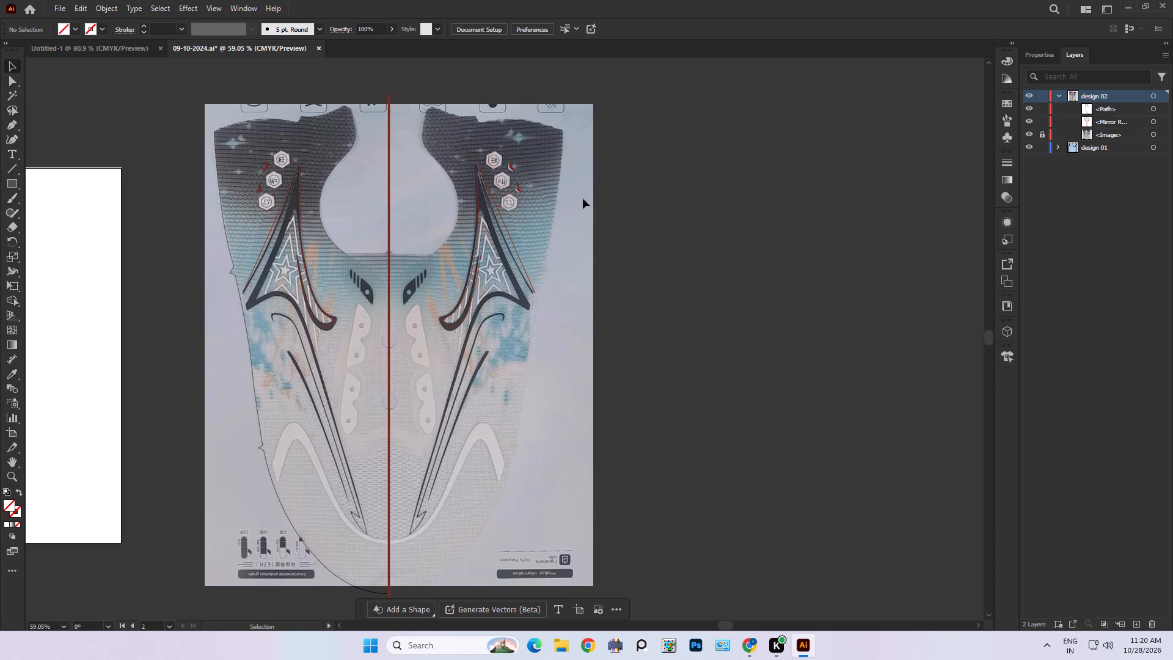
Try to select the red centre line on its own within the mirror repeat artwork.
{"action": "left_click", "coordinate": [389, 102]}
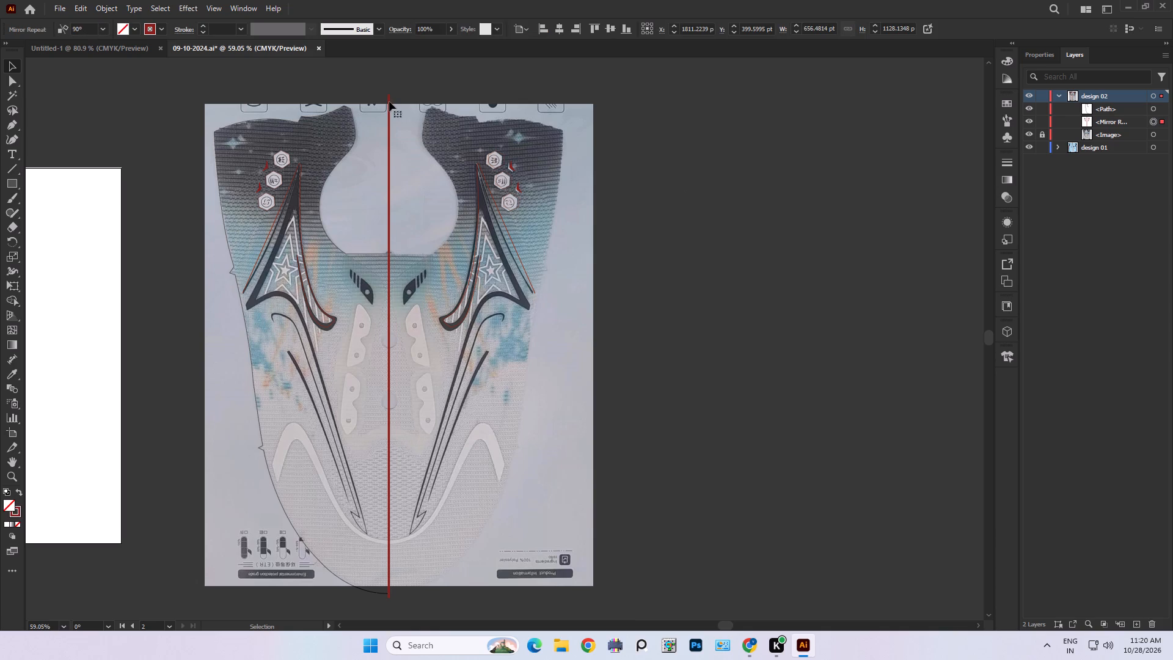
{"action": "left_click", "coordinate": [389, 98]}
{"action": "left_click", "coordinate": [389, 95]}
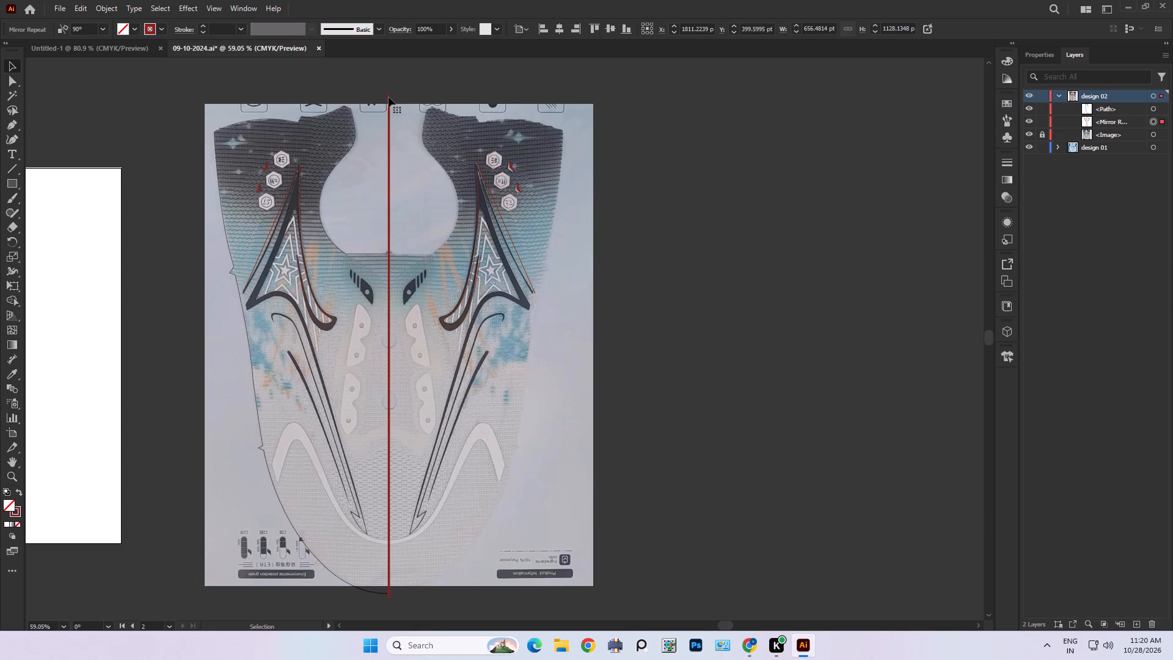
{"action": "left_click", "coordinate": [389, 97]}
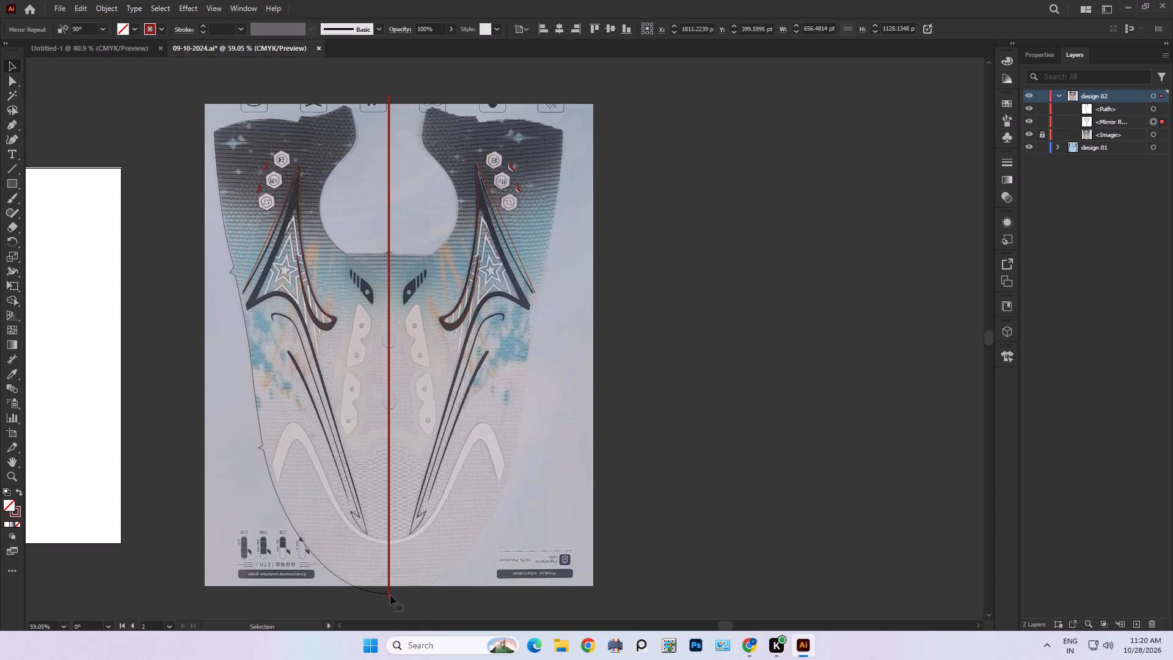
{"action": "left_click", "coordinate": [390, 595]}
{"action": "left_click", "coordinate": [7, 77]}
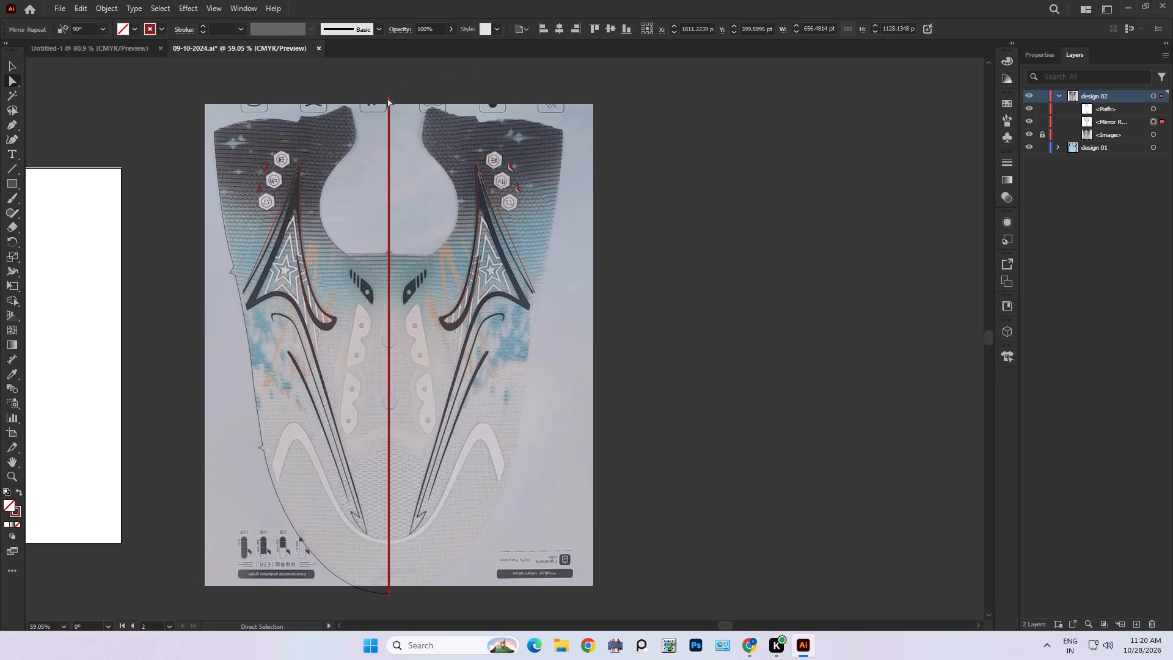
{"action": "left_click", "coordinate": [389, 97]}
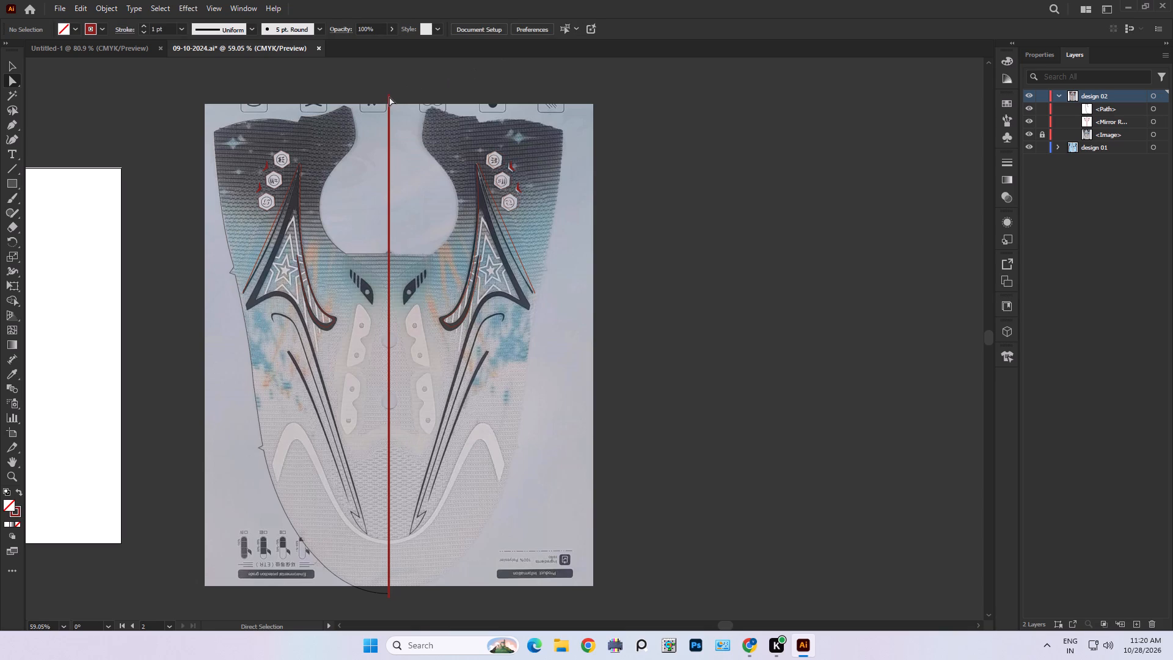
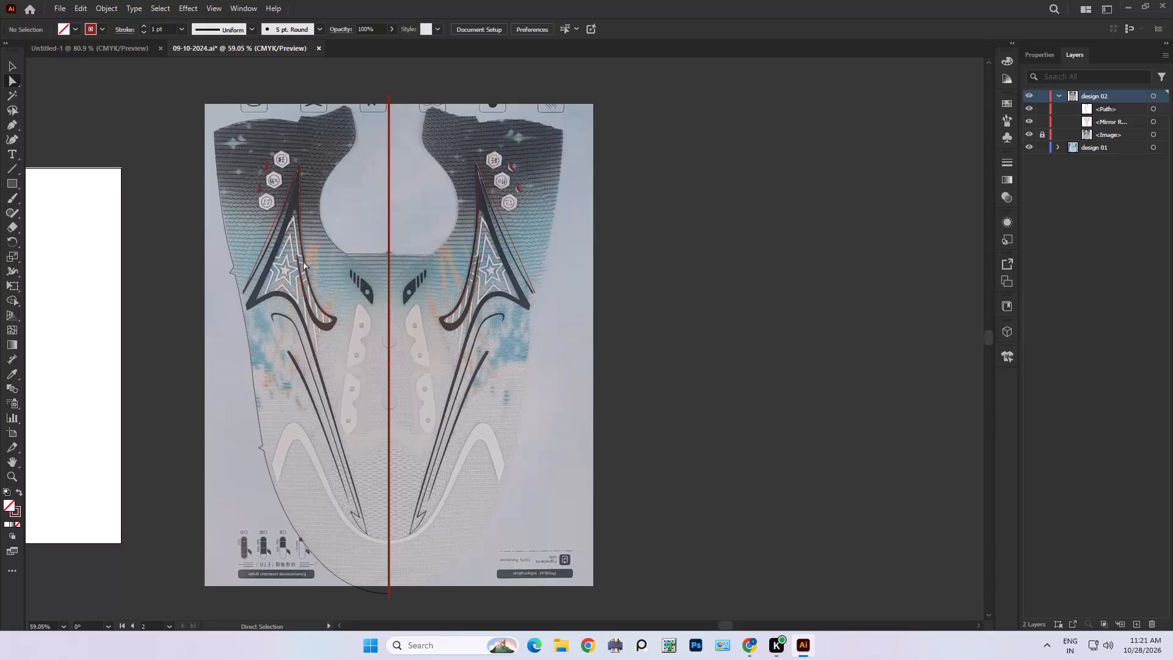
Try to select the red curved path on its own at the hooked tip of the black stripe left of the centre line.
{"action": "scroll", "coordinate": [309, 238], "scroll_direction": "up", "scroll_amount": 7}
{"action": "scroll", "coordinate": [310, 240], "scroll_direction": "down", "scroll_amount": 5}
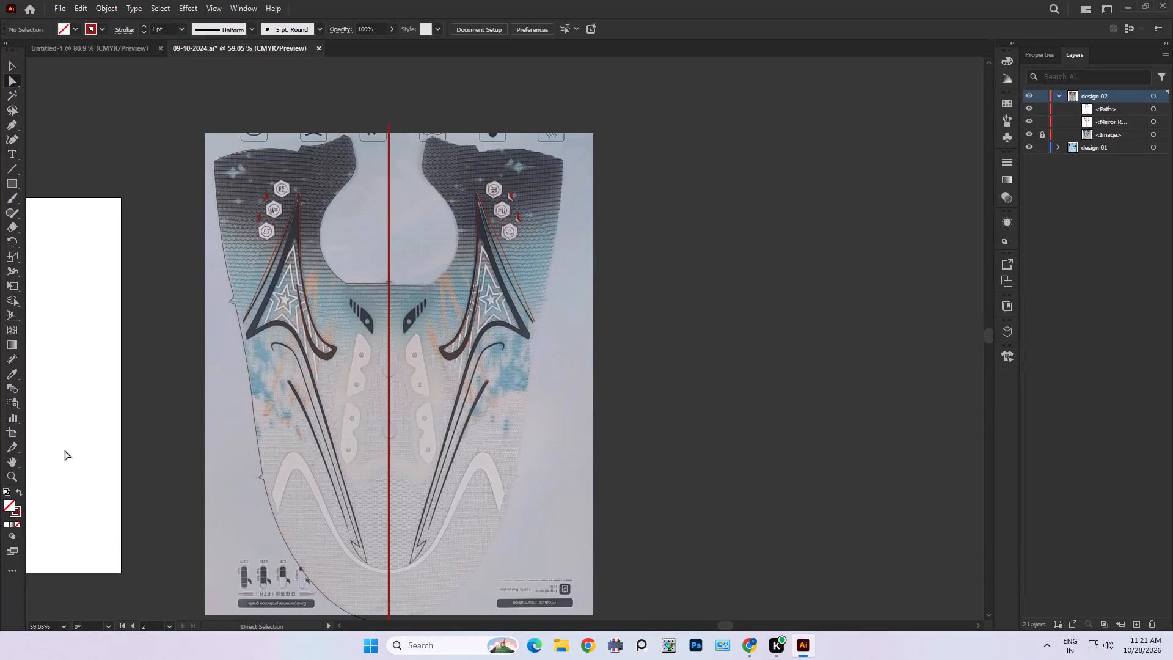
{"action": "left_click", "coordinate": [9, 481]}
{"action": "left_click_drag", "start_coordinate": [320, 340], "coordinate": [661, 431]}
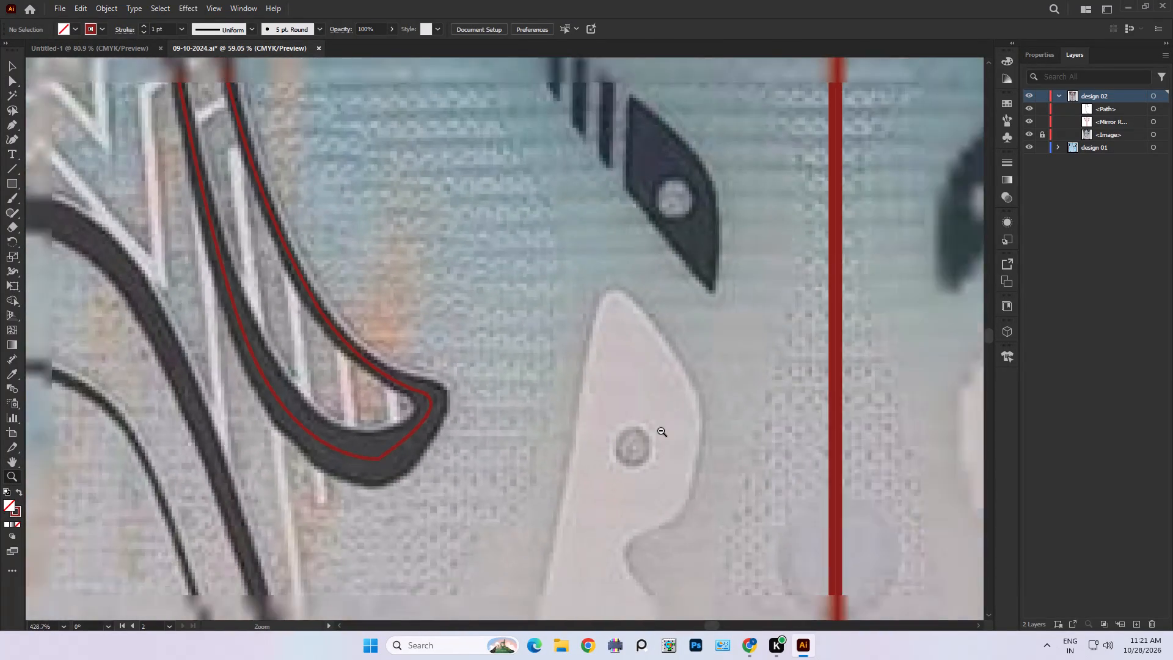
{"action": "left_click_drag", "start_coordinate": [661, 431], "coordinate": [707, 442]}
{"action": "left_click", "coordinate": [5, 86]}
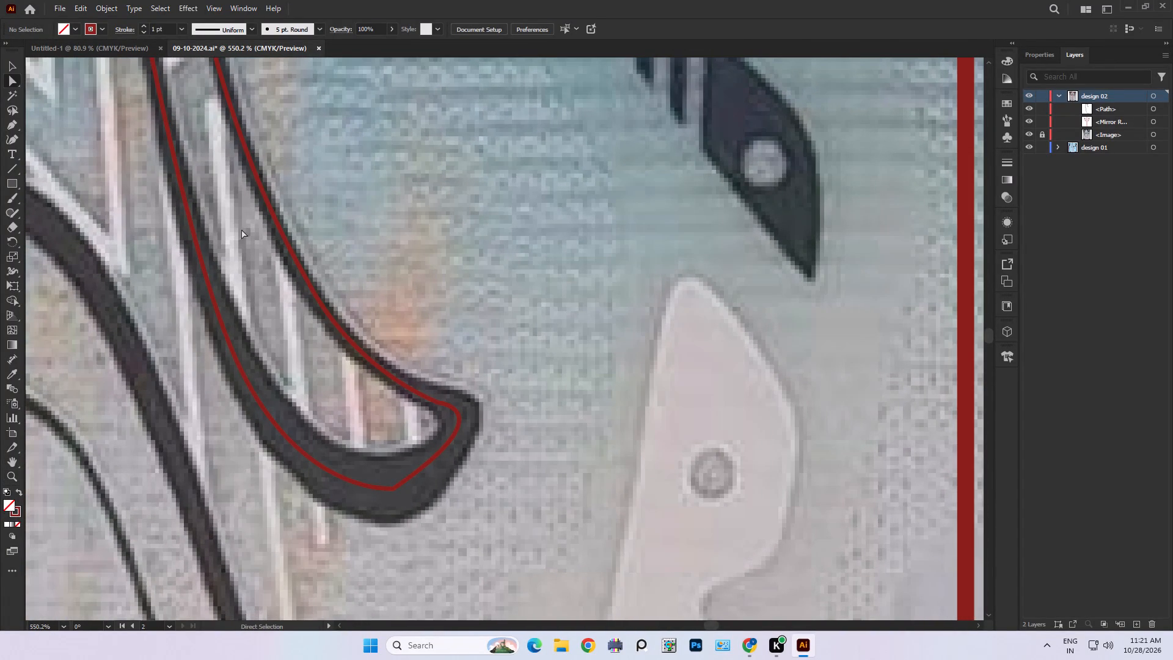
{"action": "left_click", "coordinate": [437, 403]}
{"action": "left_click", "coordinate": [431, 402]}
Unlock the reference photo's image object in the design 02 layer.
{"action": "left_click", "coordinate": [1042, 137]}
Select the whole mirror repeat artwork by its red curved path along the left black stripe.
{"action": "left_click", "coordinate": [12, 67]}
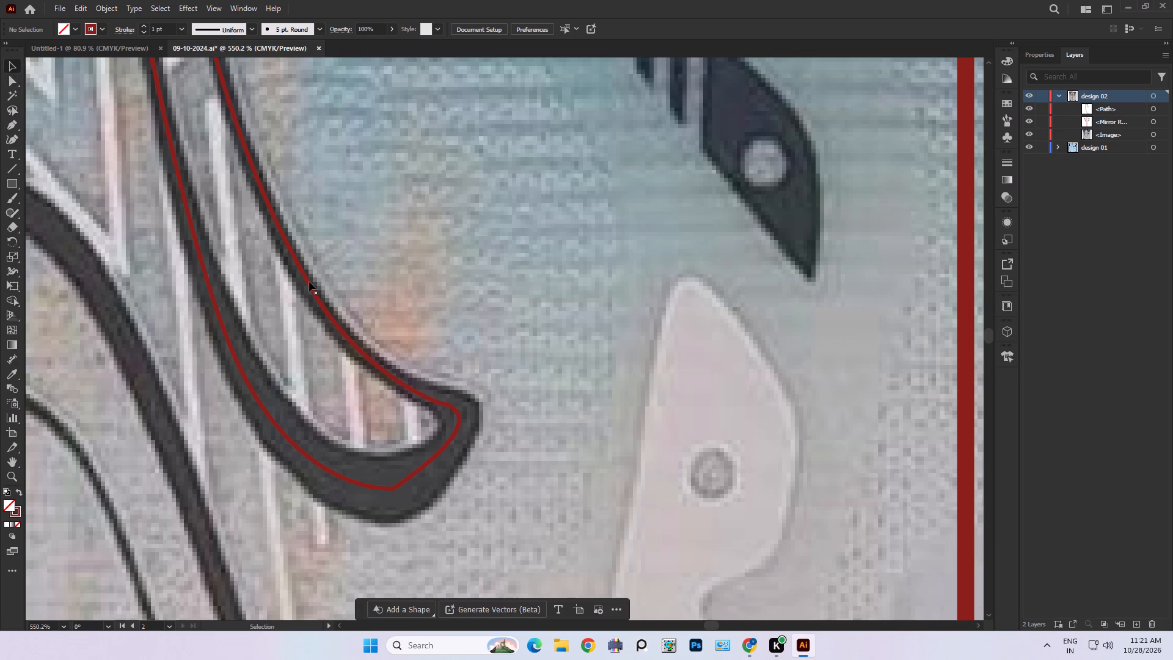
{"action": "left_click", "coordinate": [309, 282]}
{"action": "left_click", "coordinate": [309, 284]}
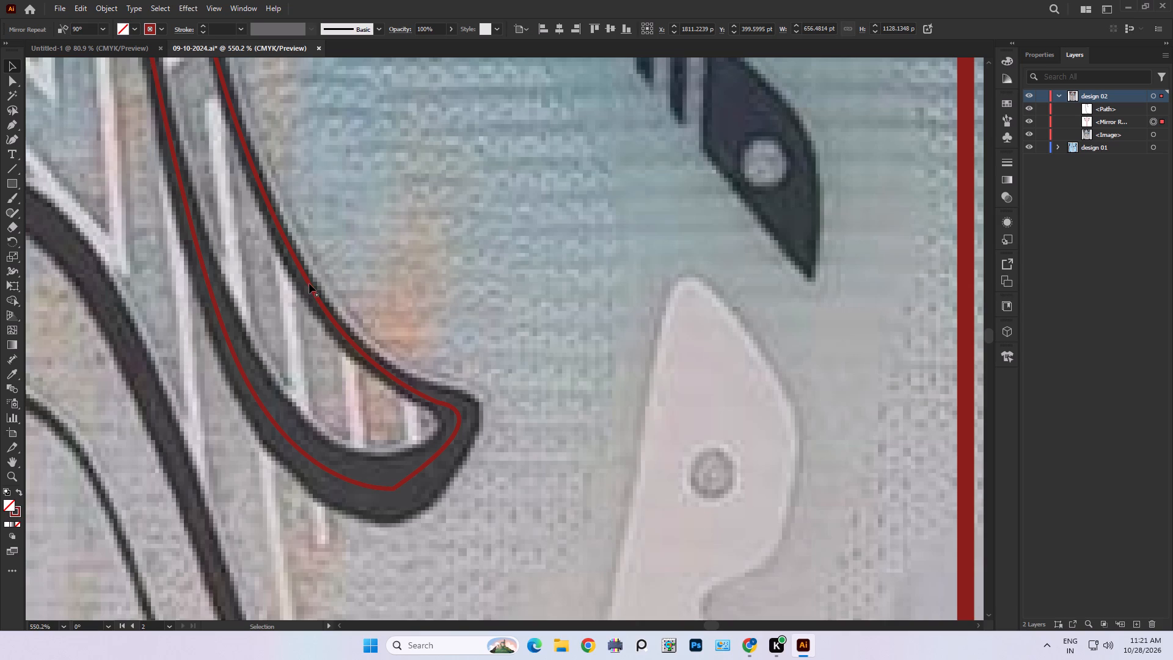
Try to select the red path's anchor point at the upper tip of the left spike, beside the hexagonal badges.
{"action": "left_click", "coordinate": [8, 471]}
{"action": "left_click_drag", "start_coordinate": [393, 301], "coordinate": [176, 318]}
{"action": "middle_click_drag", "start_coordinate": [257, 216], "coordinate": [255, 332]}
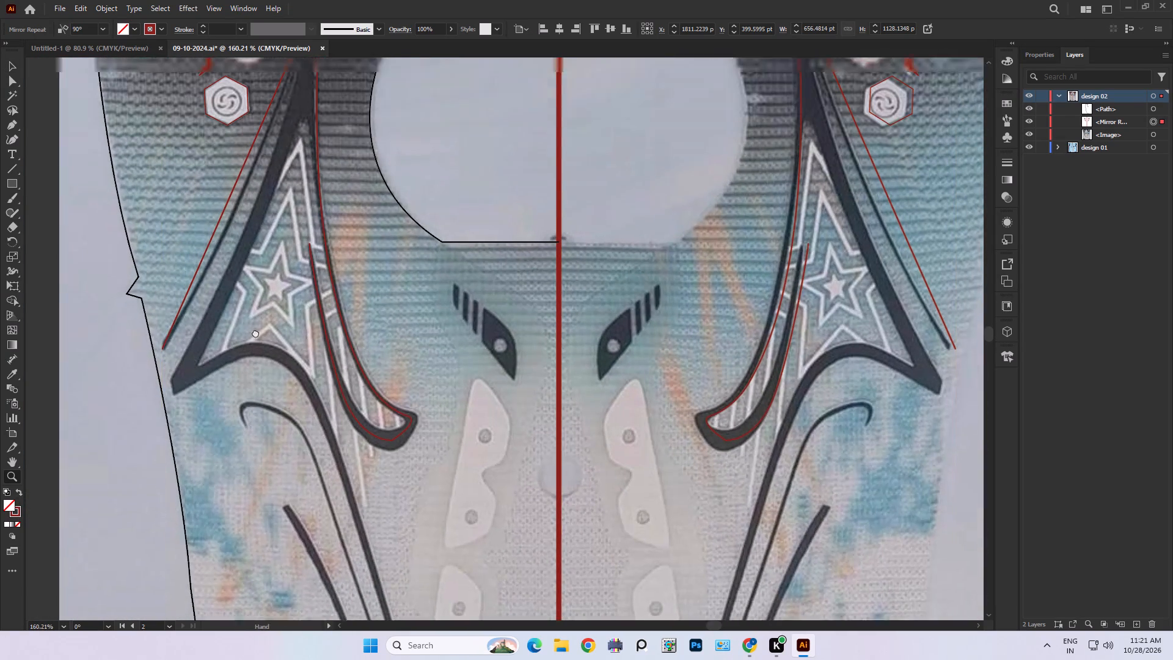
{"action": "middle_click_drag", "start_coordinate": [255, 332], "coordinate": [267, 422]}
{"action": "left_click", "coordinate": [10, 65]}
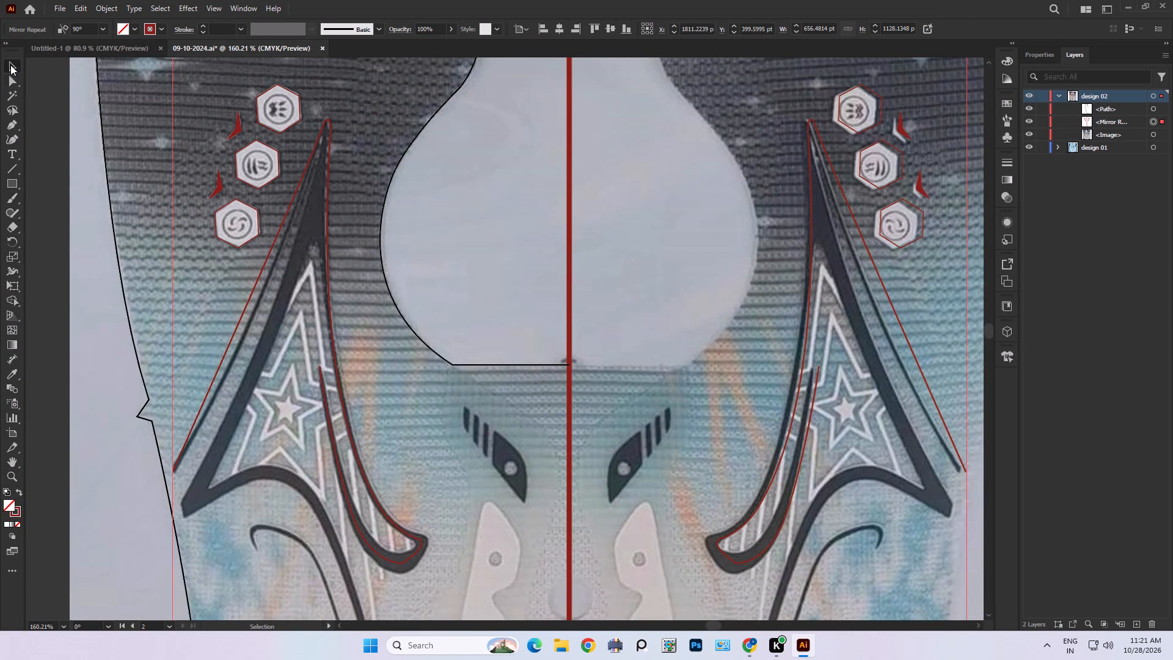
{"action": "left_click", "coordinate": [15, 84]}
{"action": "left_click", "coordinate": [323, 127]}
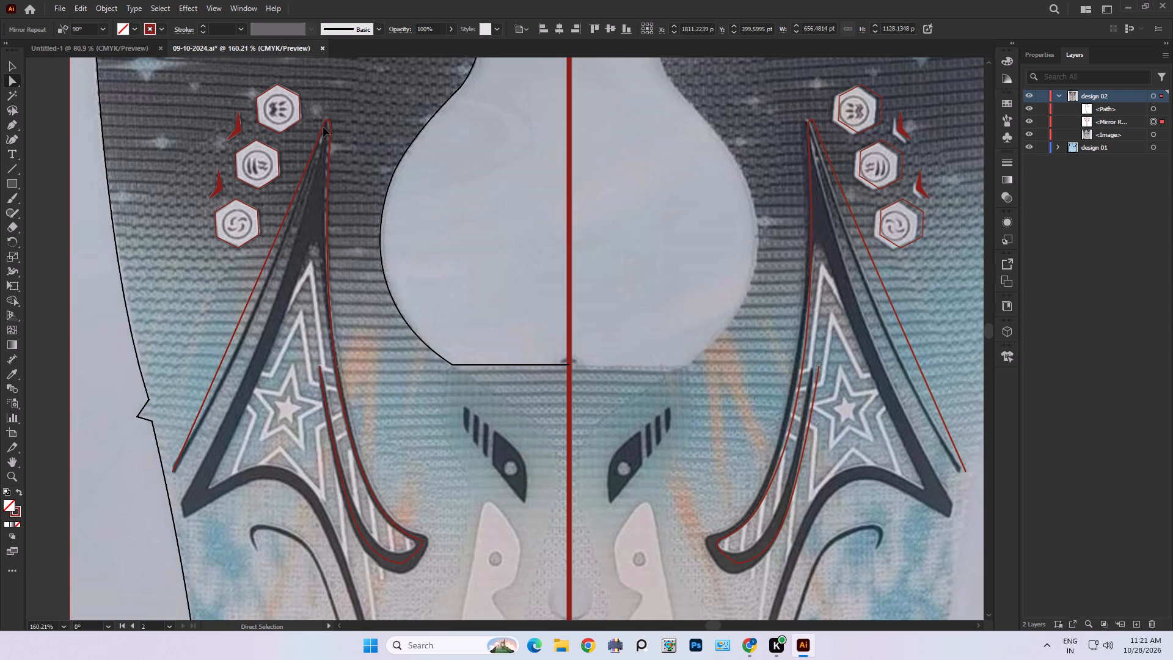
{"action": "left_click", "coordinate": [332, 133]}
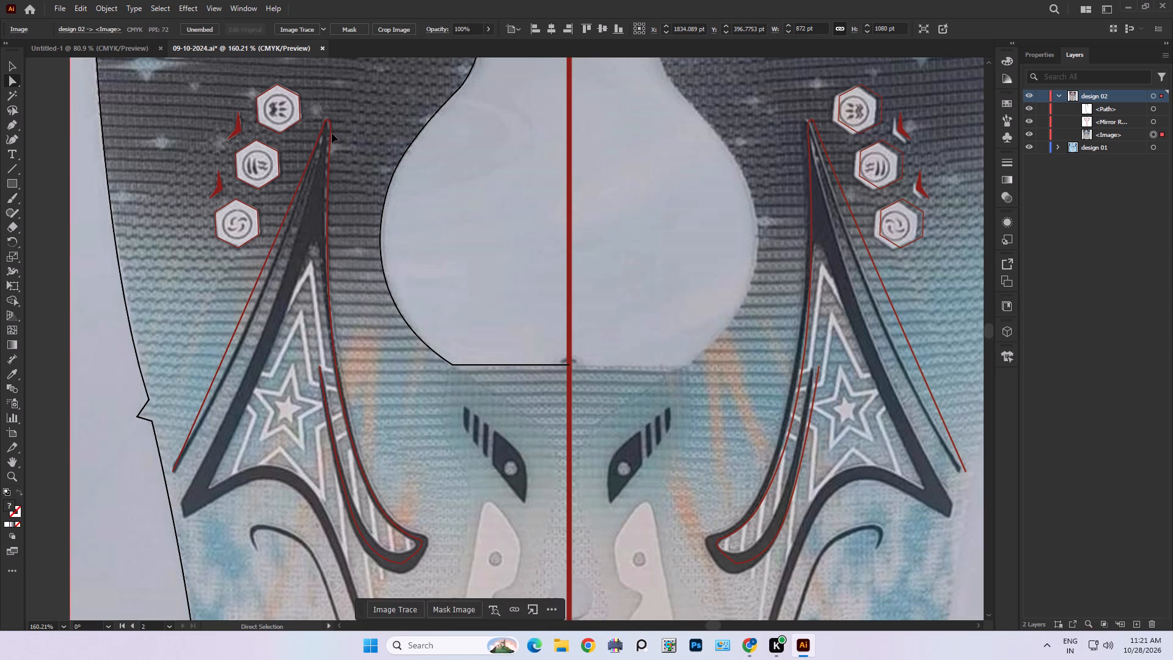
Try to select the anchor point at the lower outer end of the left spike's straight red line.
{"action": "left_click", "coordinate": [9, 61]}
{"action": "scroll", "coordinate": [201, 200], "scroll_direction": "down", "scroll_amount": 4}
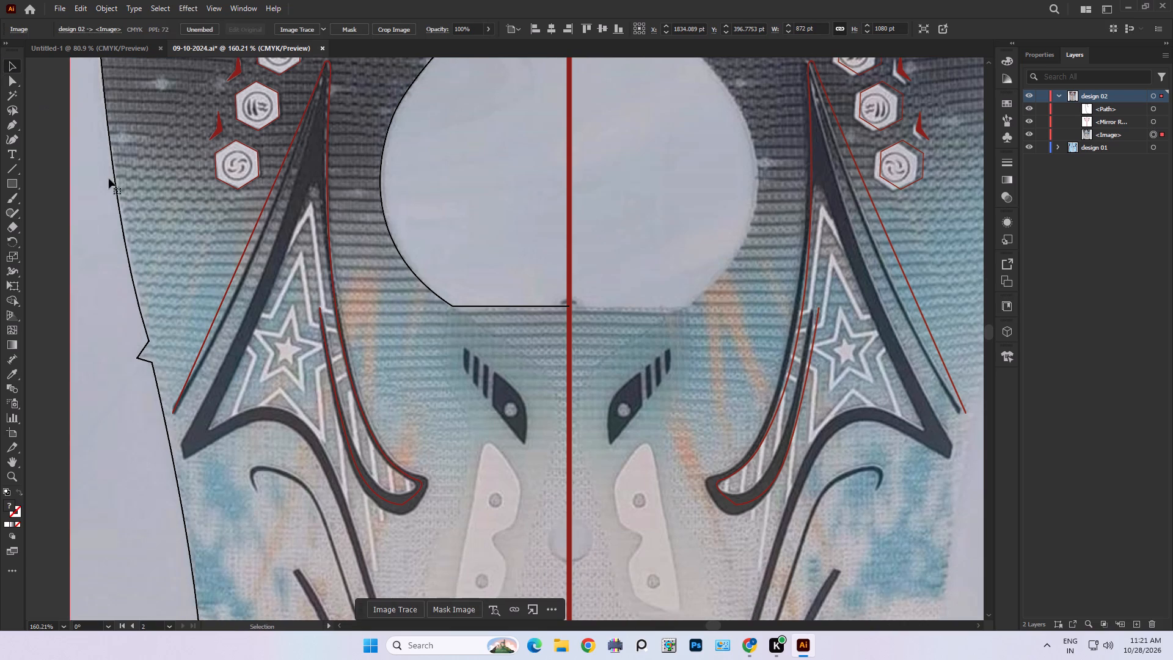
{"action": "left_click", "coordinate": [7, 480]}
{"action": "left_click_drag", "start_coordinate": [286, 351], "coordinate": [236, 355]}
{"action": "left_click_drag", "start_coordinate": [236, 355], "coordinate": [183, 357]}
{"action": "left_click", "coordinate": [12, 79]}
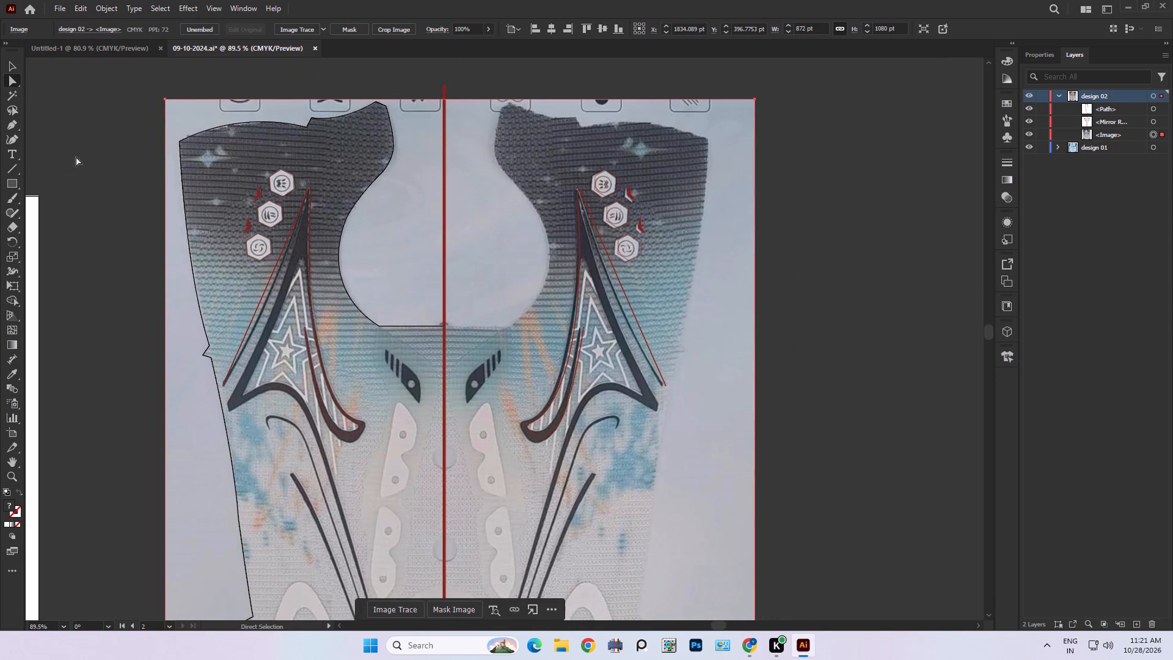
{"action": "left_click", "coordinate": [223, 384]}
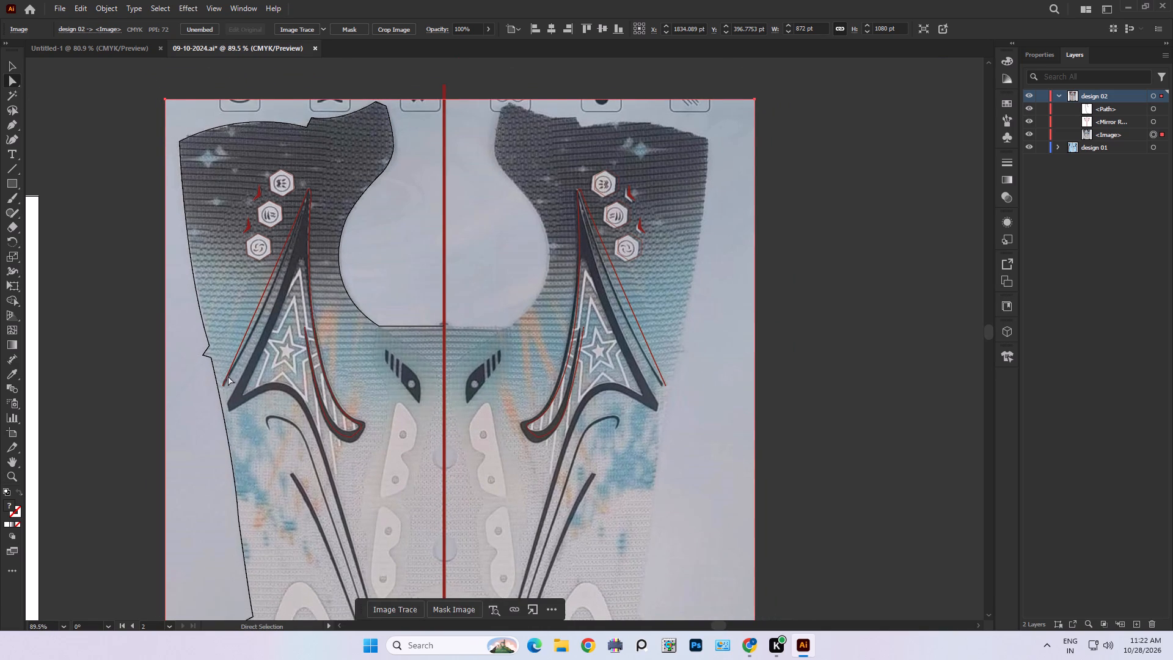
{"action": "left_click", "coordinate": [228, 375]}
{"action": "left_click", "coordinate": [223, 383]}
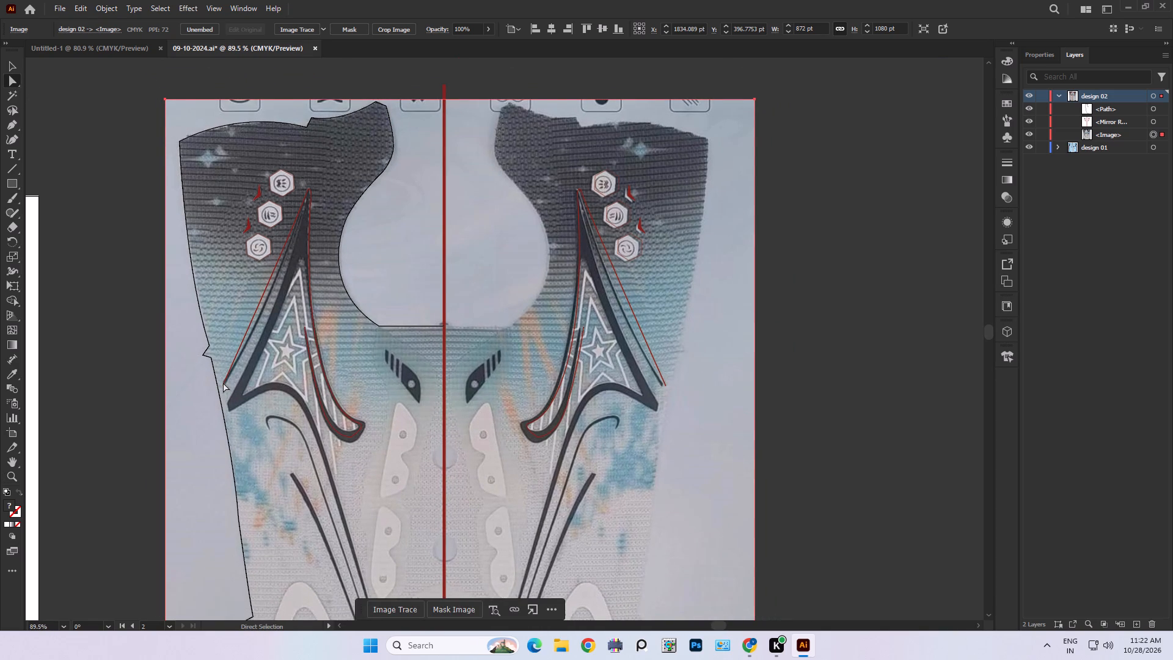
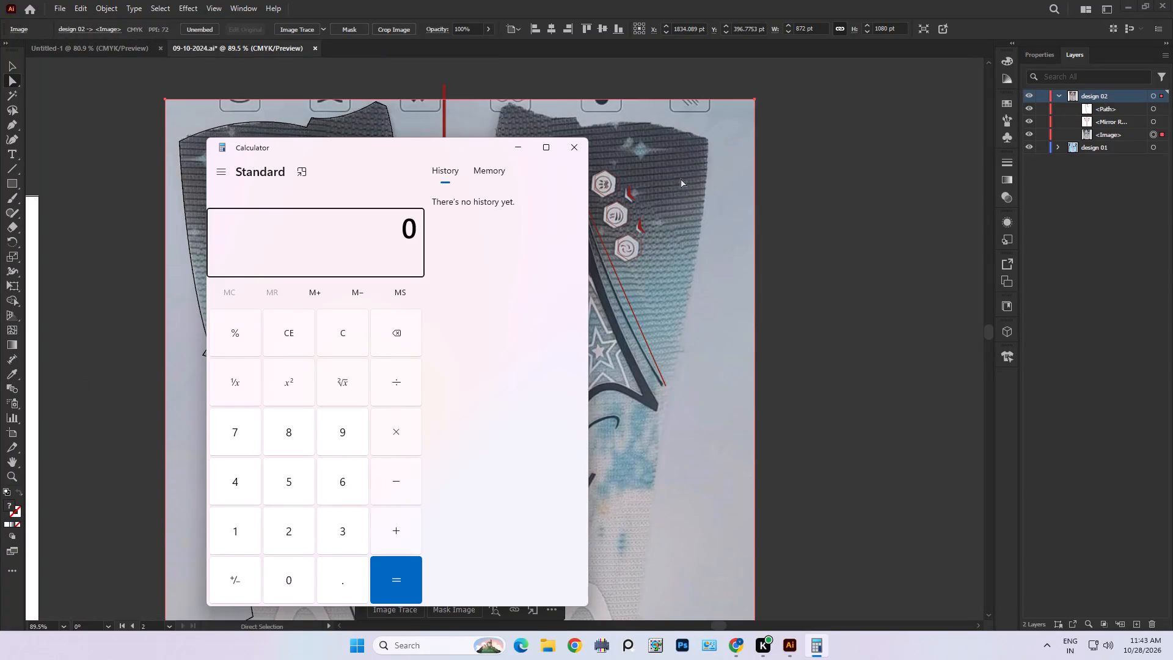
Deselect the reference photo and minimize the Illustrator and Chrome windows to reach the desktop behind the Calculator.
{"action": "left_click", "coordinate": [872, 176]}
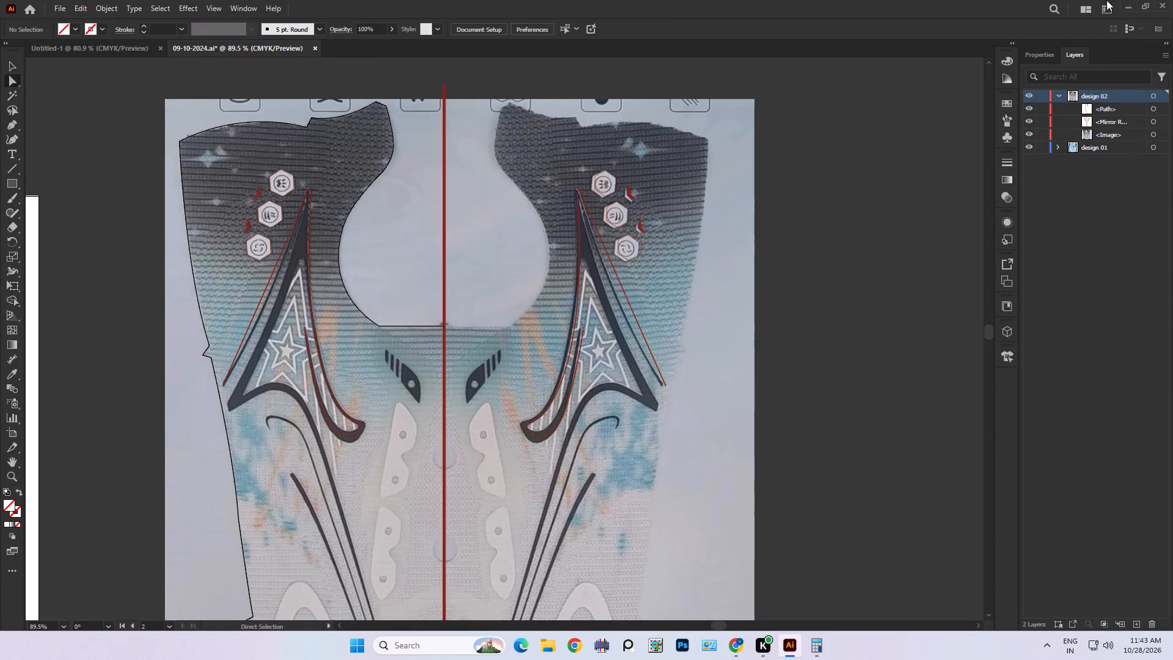
{"action": "left_click", "coordinate": [1125, 2]}
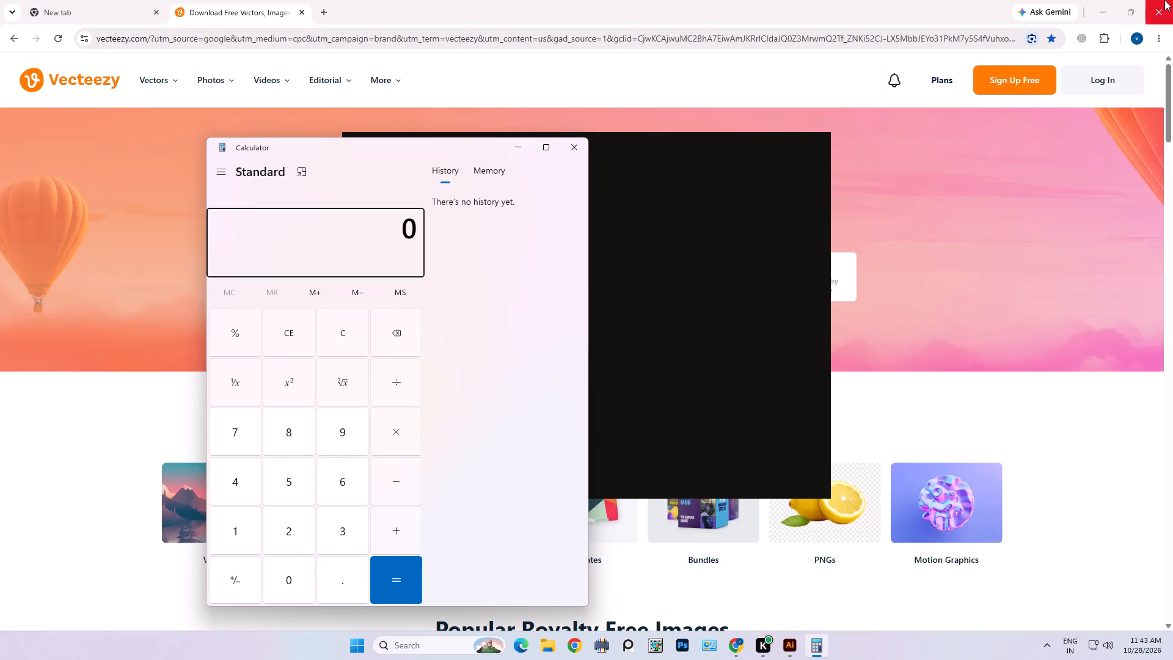
{"action": "left_click", "coordinate": [1098, 3]}
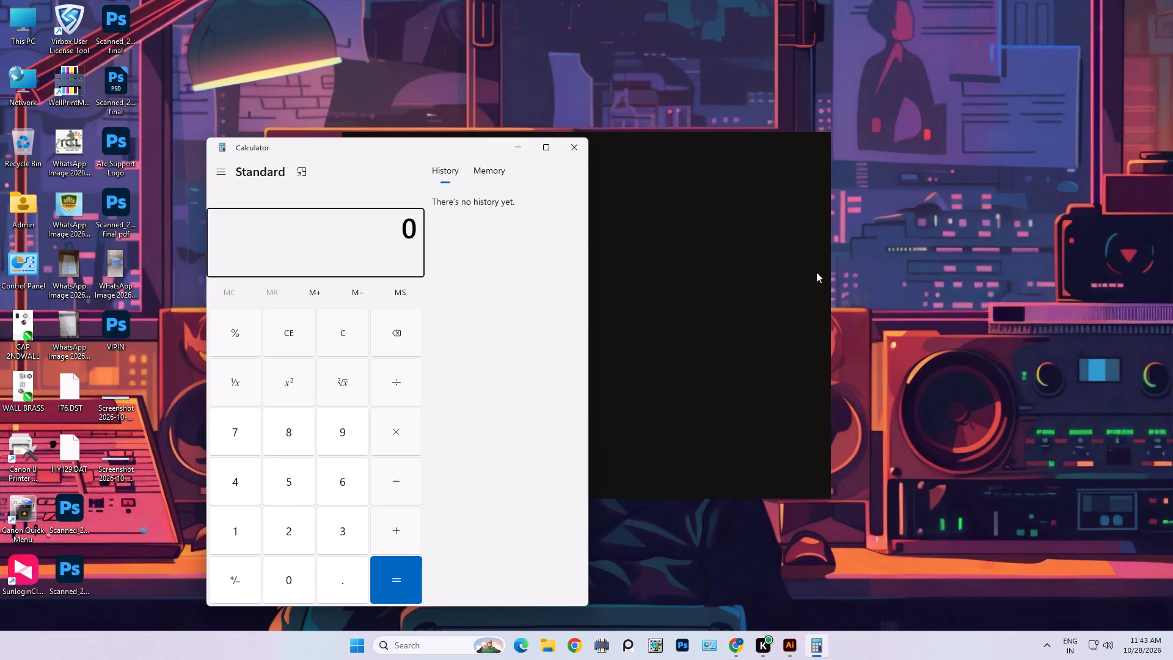